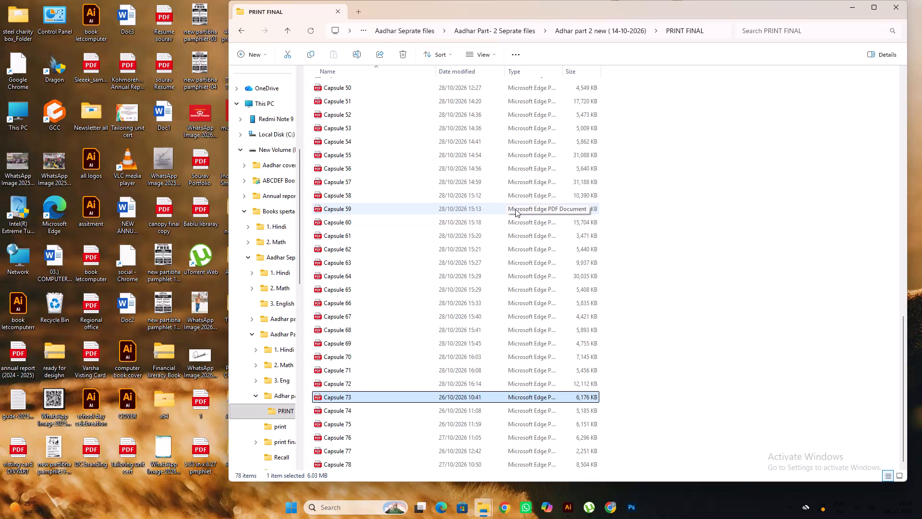
# Open the Capsule 74 PDF from the PRINT FINAL folder in Adobe Illustrator 2022.
pyautogui.scroll(-3, 516, 209)
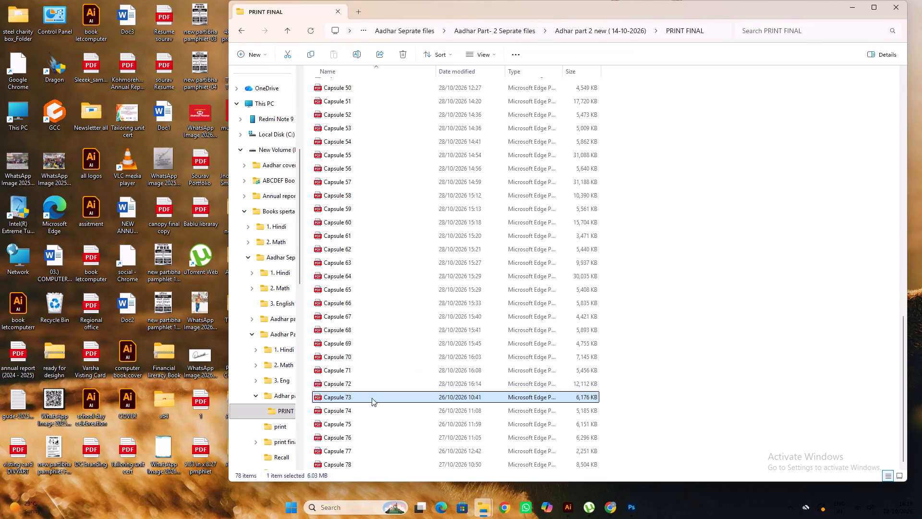
pyautogui.click(366, 408)
pyautogui.rightClick(366, 408)
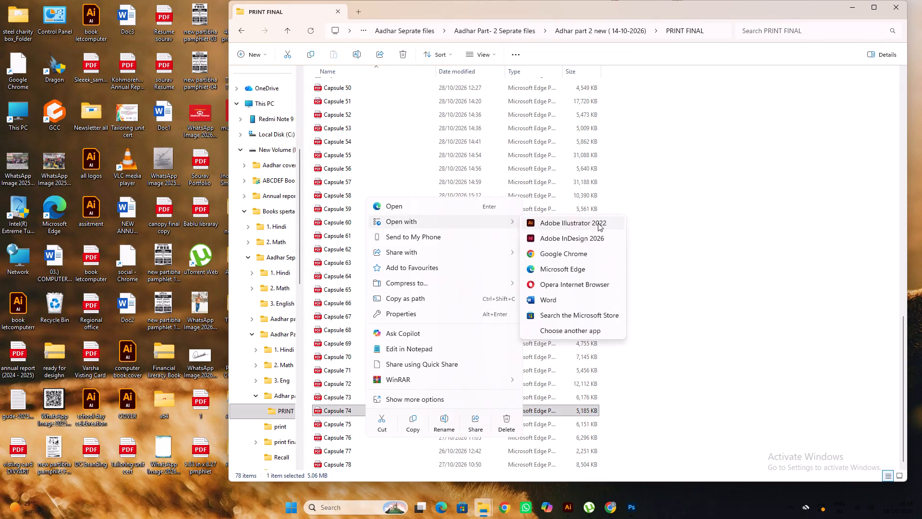
pyautogui.click(598, 223)
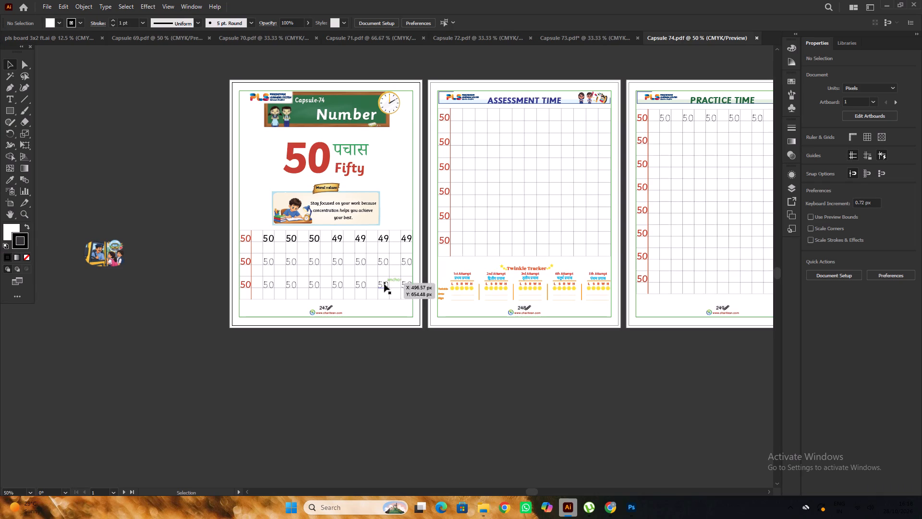
# Unlock all objects in the Capsule 74 document and clear the selection.
pyautogui.keyDown('alt'); pyautogui.scroll(-2, 335, 270); pyautogui.keyUp('alt')
pyautogui.hotkey('ctrl', 'alt', '2')
pyautogui.click(503, 425)
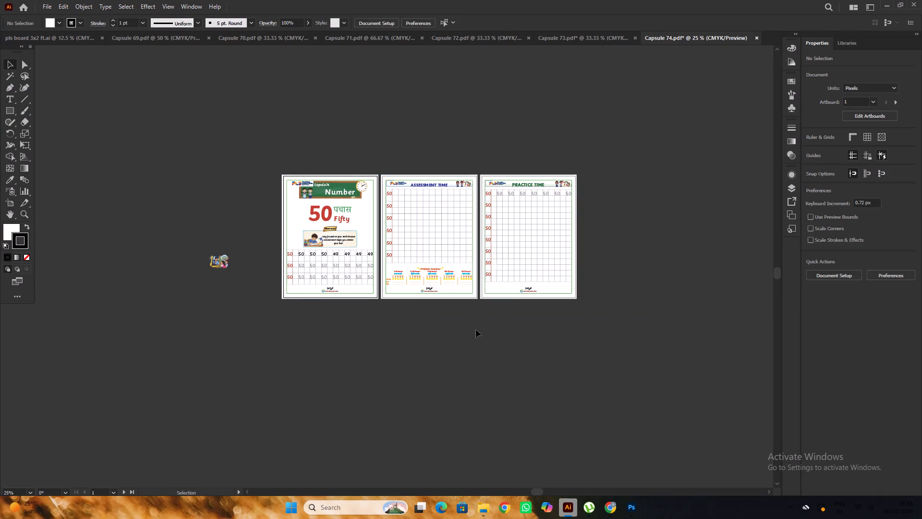
# Delete the green border rectangle from each of the three Capsule 74 pages.
pyautogui.keyDown('alt'); pyautogui.scroll(2, 476, 328); pyautogui.keyUp('alt')
pyautogui.click(339, 293)
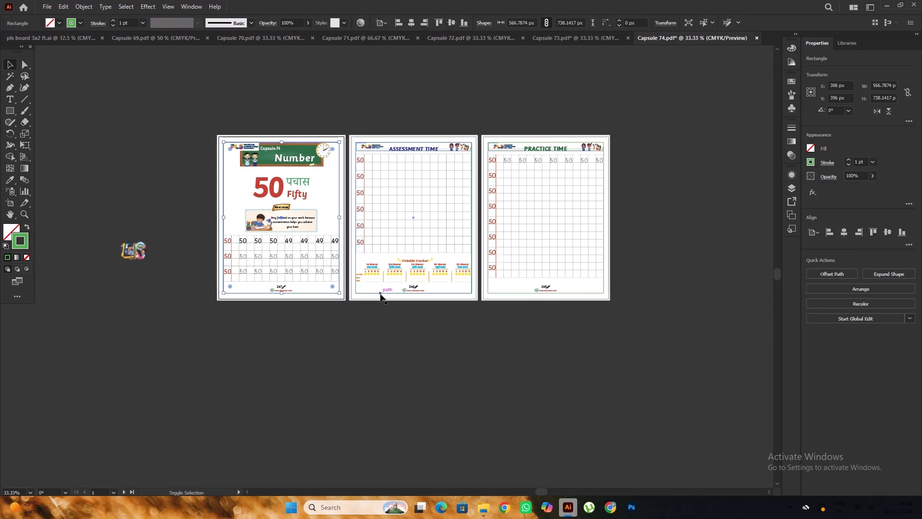
pyautogui.keyDown('shift'); pyautogui.click(380, 294); pyautogui.keyUp('shift')
pyautogui.keyDown('alt'); pyautogui.scroll(2, 380, 294); pyautogui.keyUp('alt')
pyautogui.press('Delete')
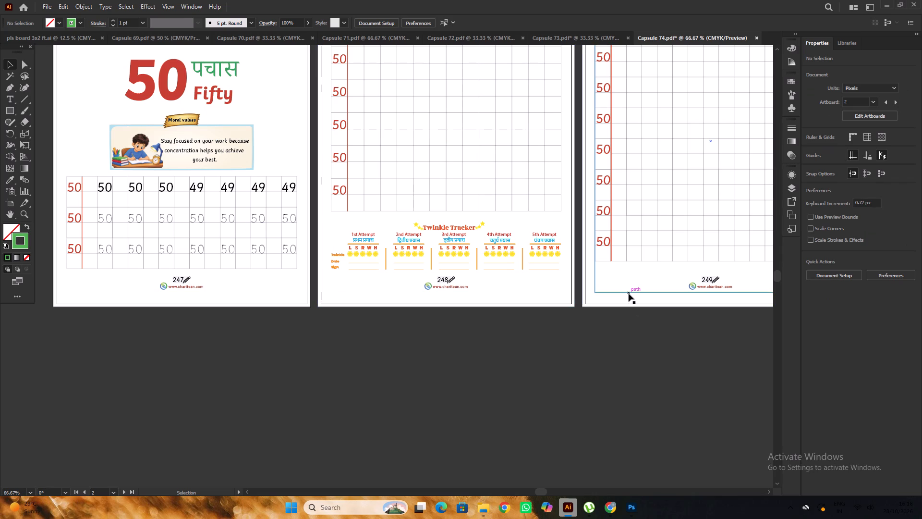
pyautogui.click(629, 294)
pyautogui.press('Delete')
pyautogui.keyDown('alt'); pyautogui.scroll(-1, 498, 290); pyautogui.keyUp('alt')
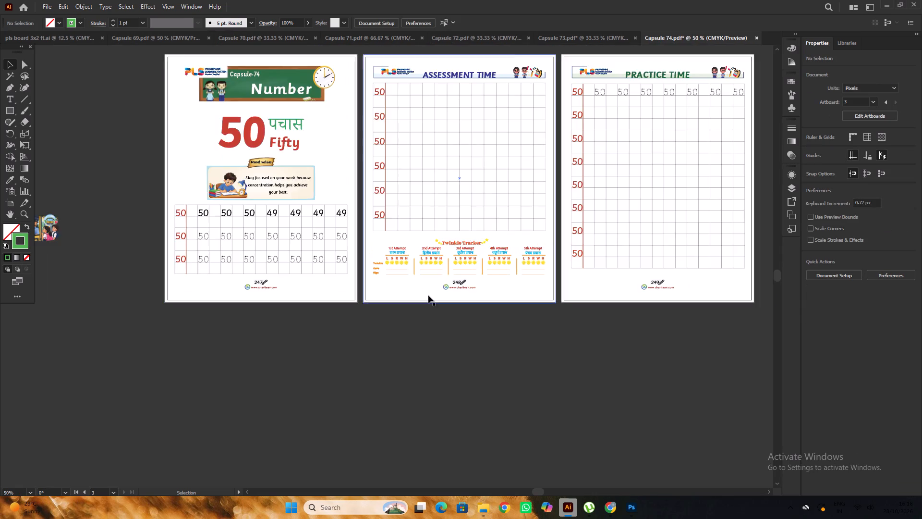
# Review the Capsule 74 pages and compare them with the Capsule 73 document.
pyautogui.scroll(2, 428, 296)
pyautogui.keyDown('alt'); pyautogui.scroll(-1, 487, 297); pyautogui.keyUp('alt')
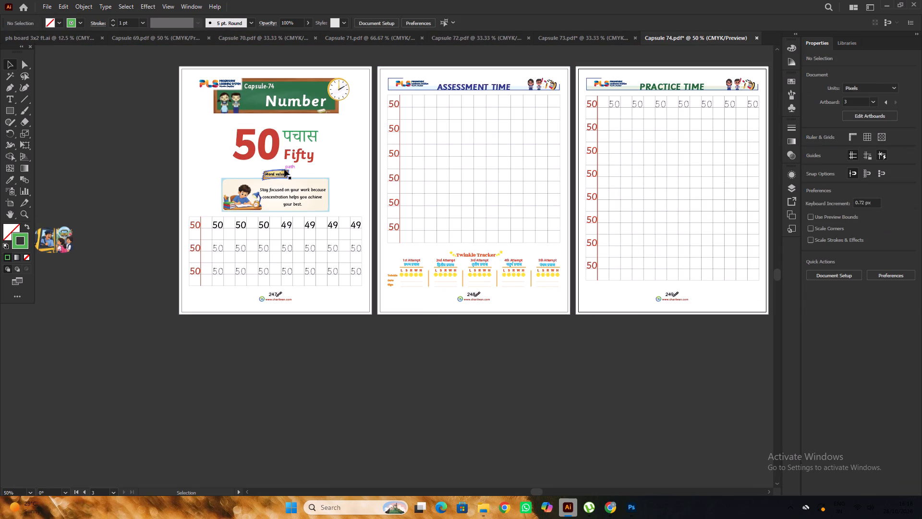
pyautogui.keyDown('alt'); pyautogui.scroll(1, 286, 166); pyautogui.keyUp('alt')
pyautogui.keyDown('alt'); pyautogui.scroll(-1, 411, 161); pyautogui.keyUp('alt')
pyautogui.keyDown('alt'); pyautogui.scroll(1, 357, 196); pyautogui.keyUp('alt')
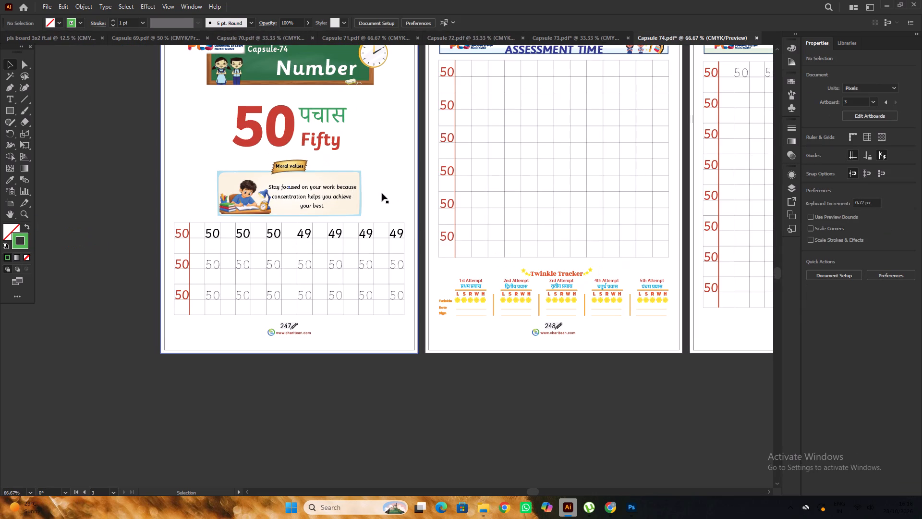
pyautogui.click(290, 181)
pyautogui.click(55, 142)
pyautogui.scroll(-4, 269, 239)
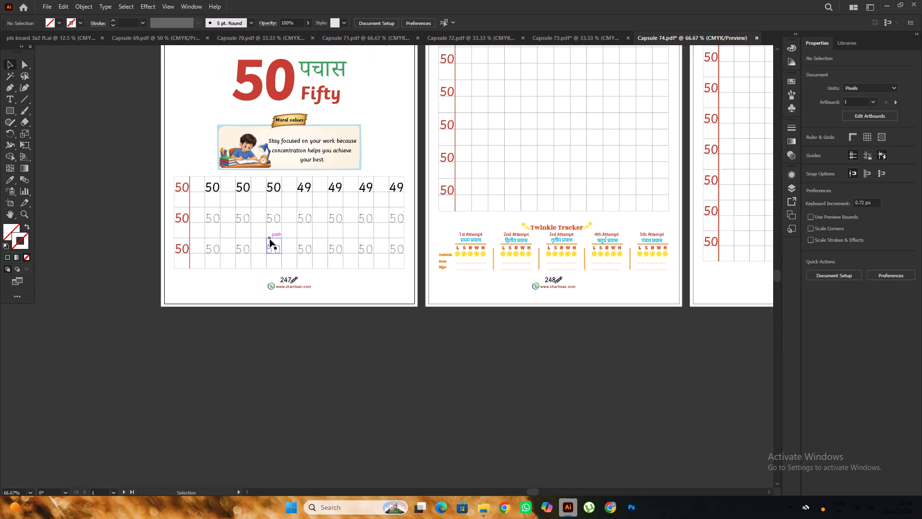
pyautogui.scroll(1, 340, 327)
pyautogui.click(594, 40)
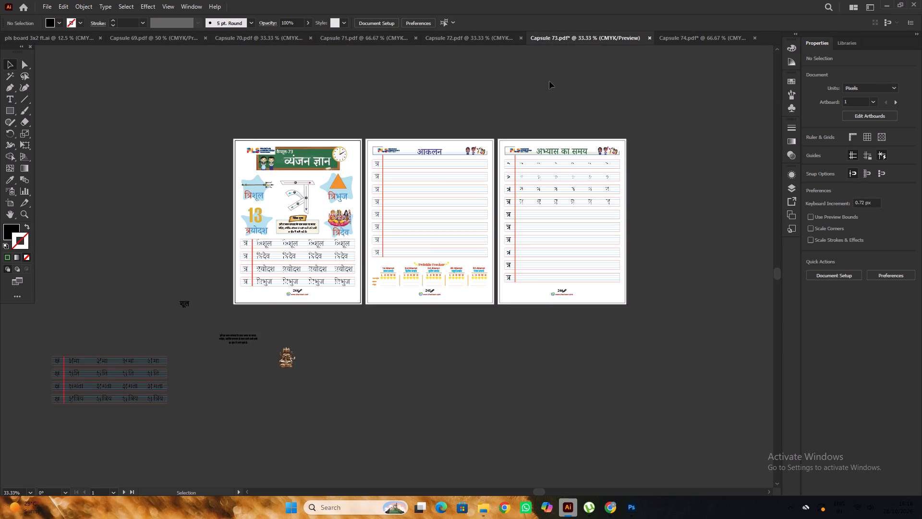
pyautogui.keyDown('alt'); pyautogui.scroll(4, 530, 291); pyautogui.keyUp('alt')
pyautogui.keyDown('alt'); pyautogui.scroll(-2, 538, 273); pyautogui.keyUp('alt')
pyautogui.click(697, 37)
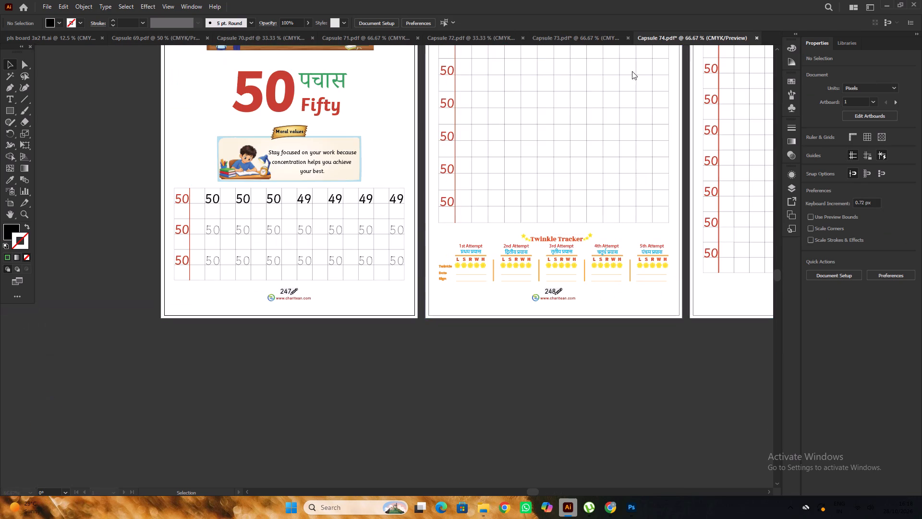
# Look over the Number, Assessment Time and Practice Time pages of Capsule 74.
pyautogui.press('space')
pyautogui.press('space')
pyautogui.press('space')
pyautogui.press('space')
pyautogui.press('space')
pyautogui.press('space')
pyautogui.press('space')
pyautogui.press('space')
pyautogui.press('space')
pyautogui.press('space')
pyautogui.press('space')
pyautogui.press('space')
pyautogui.press('space')
pyautogui.press('space')
pyautogui.press('space')
pyautogui.press('space')
pyautogui.press('space')
pyautogui.moveTo(680, 362); pyautogui.dragTo(454, 358)
pyautogui.moveTo(622, 346); pyautogui.dragTo(522, 382)
pyautogui.keyDown('alt'); pyautogui.scroll(-2, 571, 364); pyautogui.keyUp('alt')
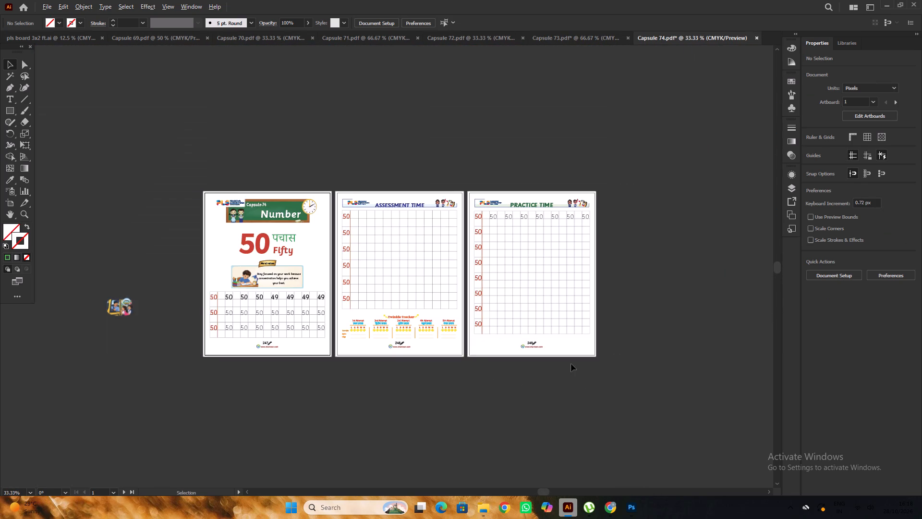
pyautogui.press('space')
pyautogui.moveTo(454, 373); pyautogui.dragTo(504, 365)
pyautogui.scroll(-2, 505, 362)
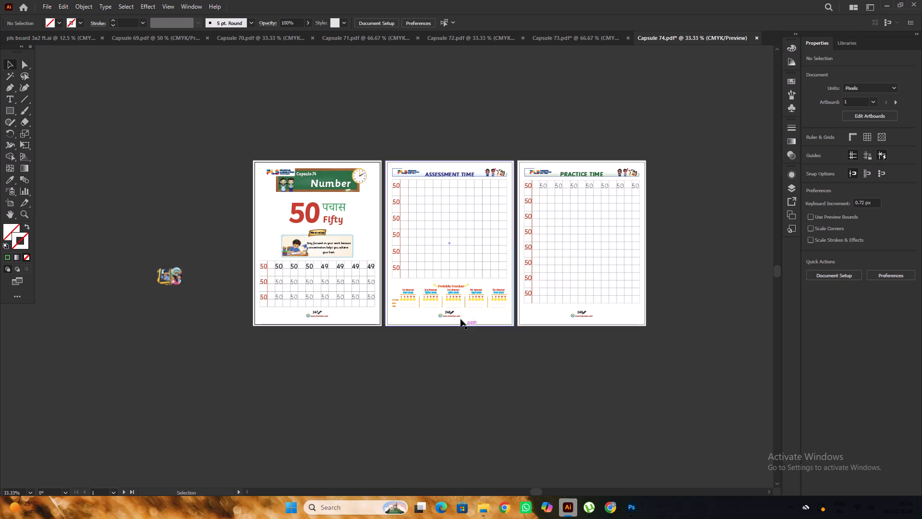
pyautogui.keyDown('alt'); pyautogui.scroll(3, 448, 264); pyautogui.keyUp('alt')
pyautogui.keyDown('alt'); pyautogui.scroll(-5, 411, 216); pyautogui.keyUp('alt')
pyautogui.click(571, 318)
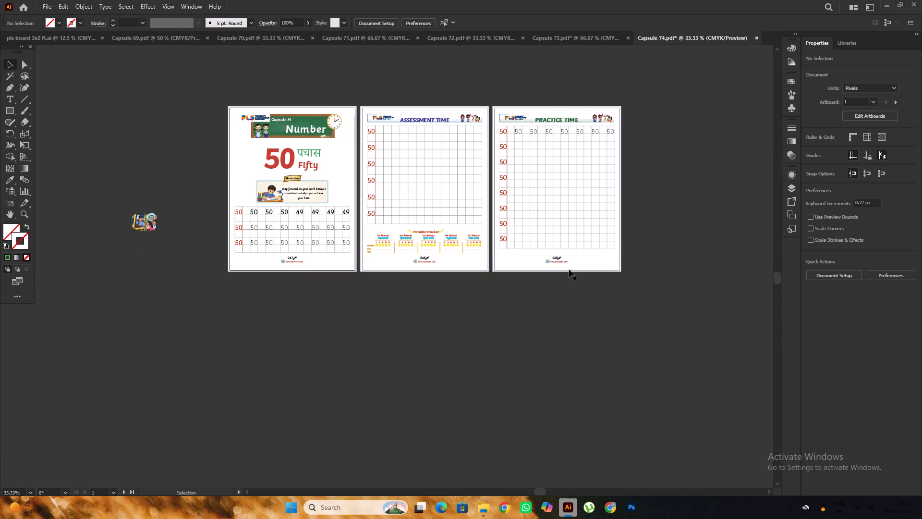
pyautogui.keyDown('alt'); pyautogui.scroll(3, 569, 269); pyautogui.keyUp('alt')
pyautogui.keyDown('alt'); pyautogui.scroll(-2, 569, 269); pyautogui.keyUp('alt')
pyautogui.click(570, 303)
pyautogui.keyDown('alt'); pyautogui.scroll(-1, 570, 300); pyautogui.keyUp('alt')
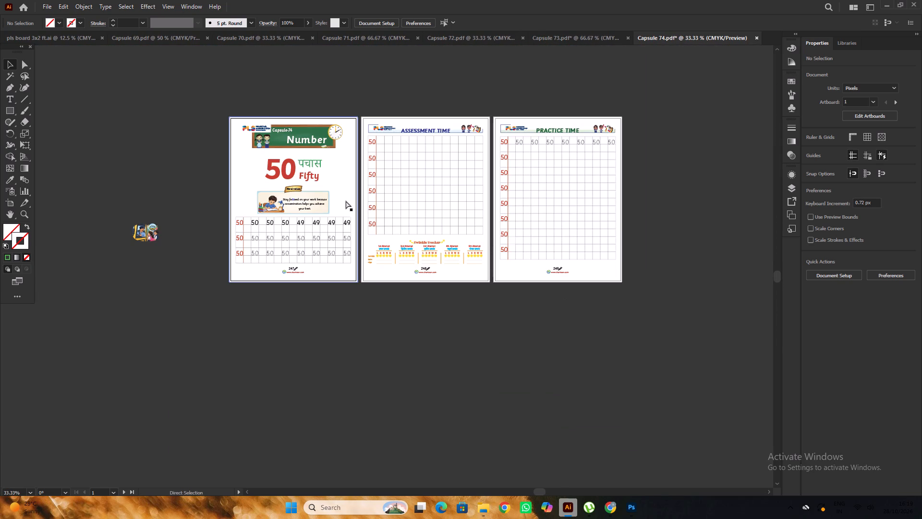
# Save the Capsule 74 PDF.
pyautogui.hotkey('ctrl', 's')
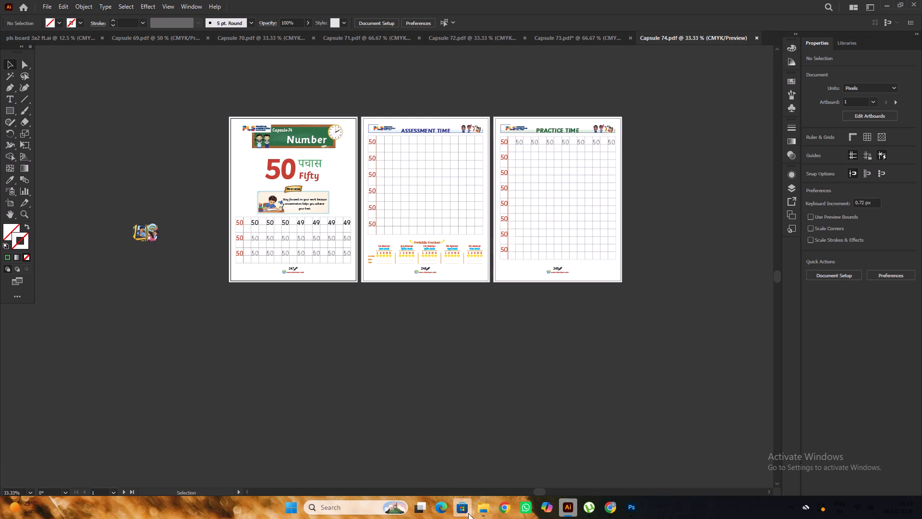
# Switch to the PRINT FINAL folder and open the Capsule 75 PDF in Adobe Illustrator 2022.
pyautogui.click(312, 454)
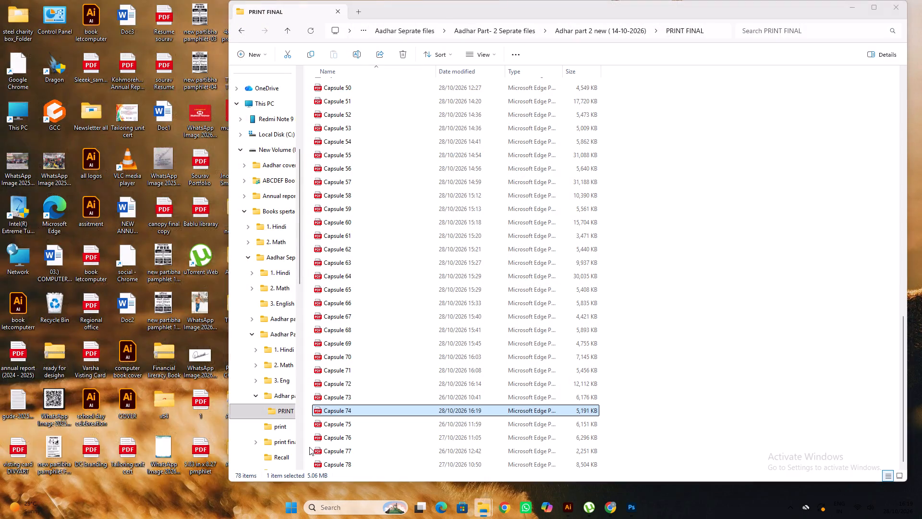
pyautogui.click(373, 425)
pyautogui.rightClick(373, 425)
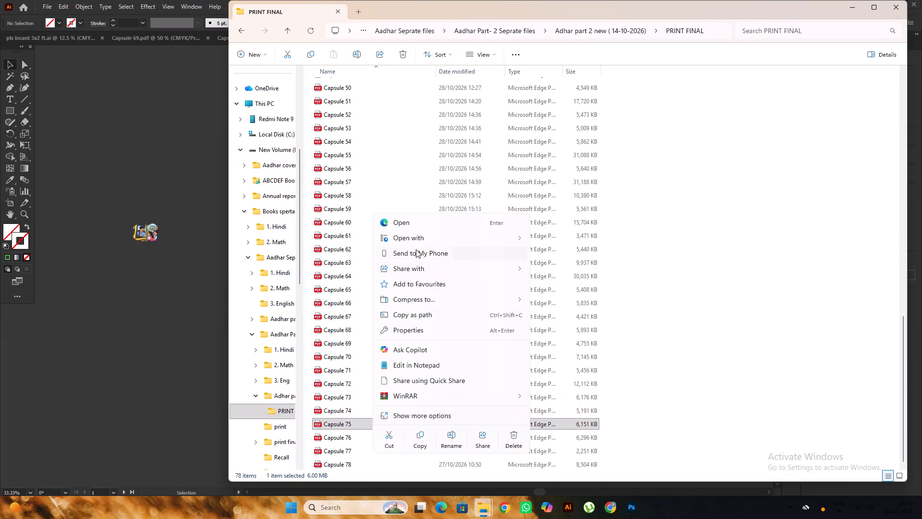
pyautogui.click(548, 236)
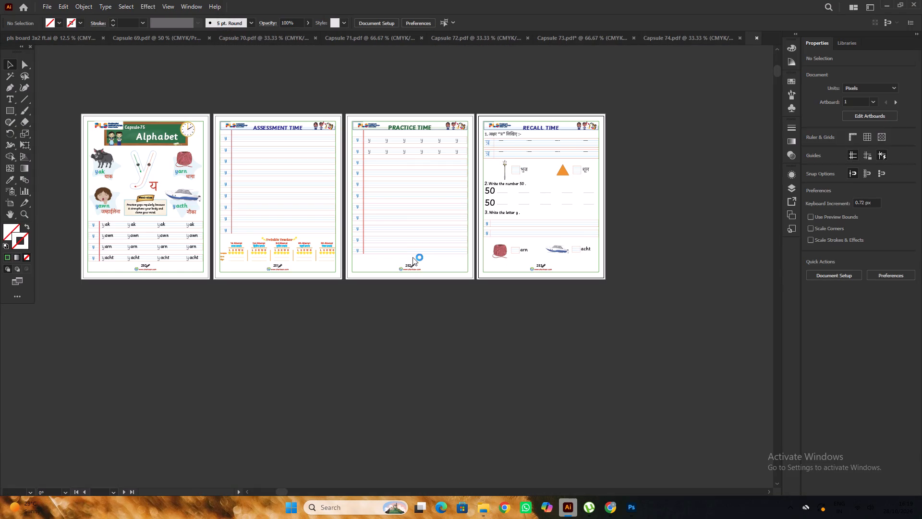
# Unlock all objects in the Capsule 75 document and clear the selection.
pyautogui.press('space')
pyautogui.moveTo(333, 324); pyautogui.dragTo(434, 319)
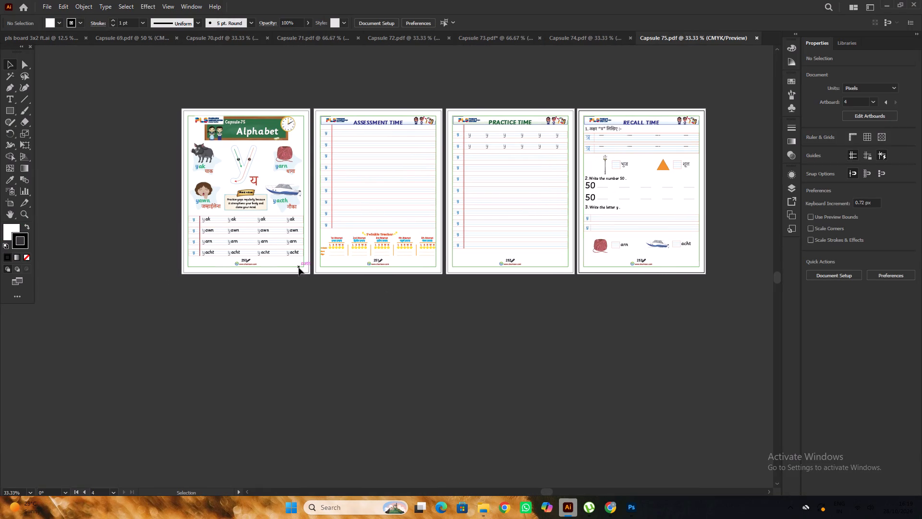
pyautogui.click(299, 267)
pyautogui.hotkey('ctrl', 'alt', '2')
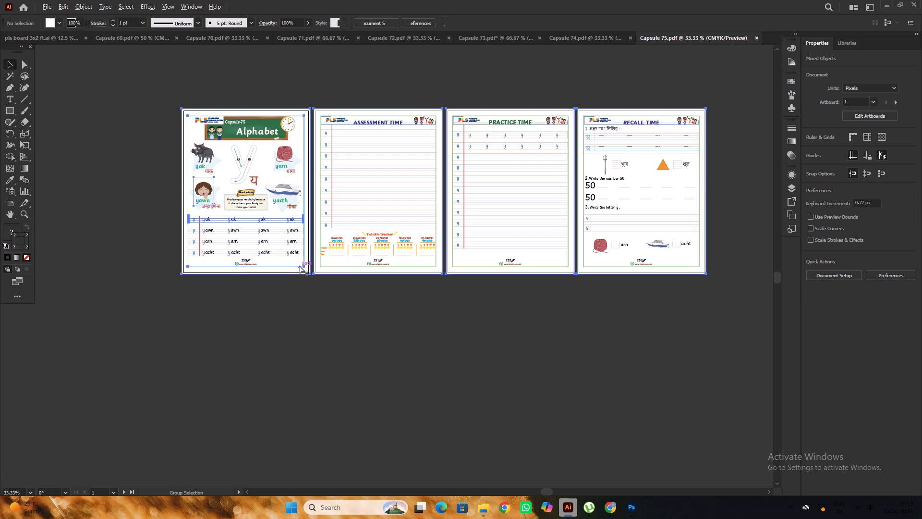
pyautogui.click(414, 358)
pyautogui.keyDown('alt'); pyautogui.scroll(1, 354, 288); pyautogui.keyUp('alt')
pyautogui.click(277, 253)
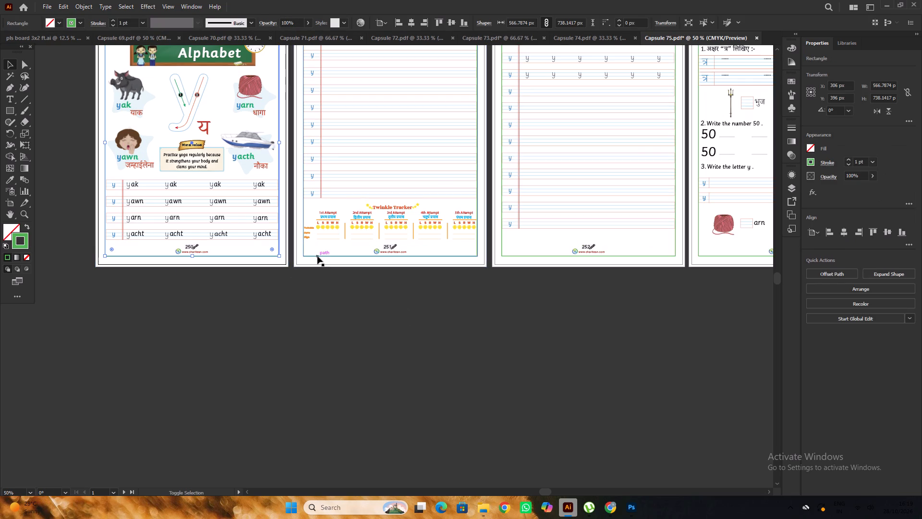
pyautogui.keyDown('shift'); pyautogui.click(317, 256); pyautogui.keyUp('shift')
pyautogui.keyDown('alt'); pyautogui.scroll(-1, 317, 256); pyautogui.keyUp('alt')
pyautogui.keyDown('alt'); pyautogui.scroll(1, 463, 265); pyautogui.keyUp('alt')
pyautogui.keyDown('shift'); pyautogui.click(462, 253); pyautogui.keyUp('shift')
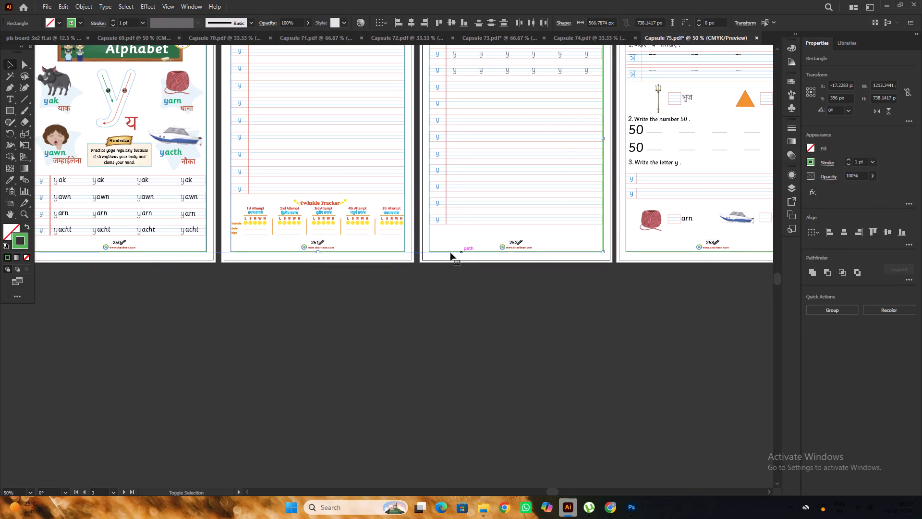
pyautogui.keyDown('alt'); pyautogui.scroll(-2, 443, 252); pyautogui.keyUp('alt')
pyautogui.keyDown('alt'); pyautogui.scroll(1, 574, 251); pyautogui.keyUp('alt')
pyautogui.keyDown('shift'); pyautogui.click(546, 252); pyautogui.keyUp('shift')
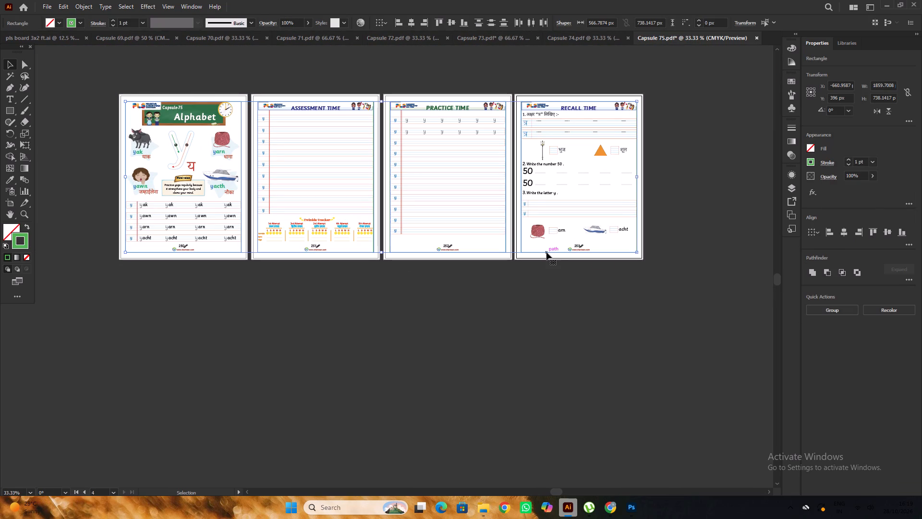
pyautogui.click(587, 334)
# Delete the green border rectangle from each of the four Capsule 75 pages, keeping the Recall Time page's white background.
pyautogui.click(240, 250)
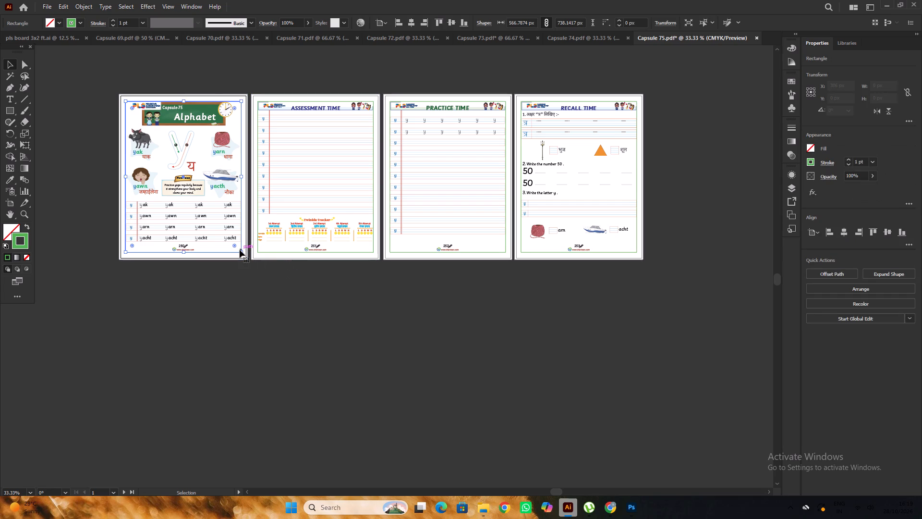
pyautogui.press('Delete')
pyautogui.click(285, 253)
pyautogui.press('Delete')
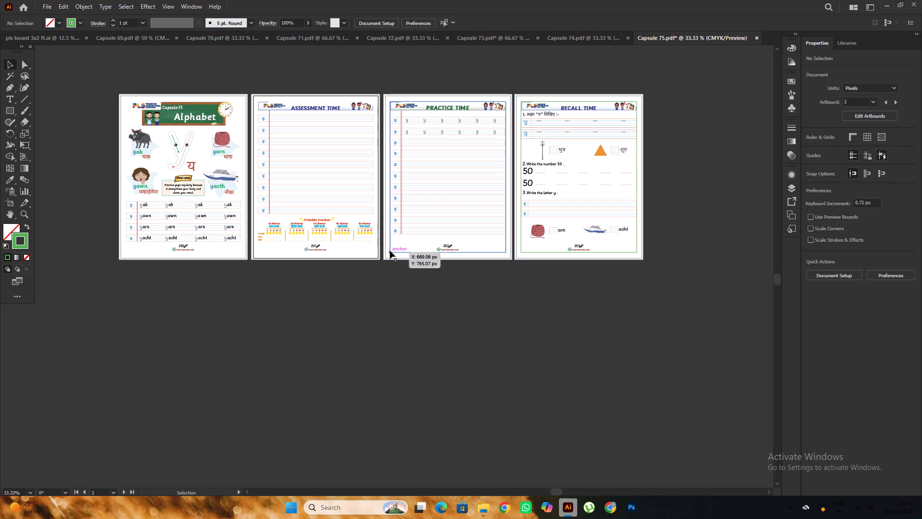
pyautogui.click(390, 251)
pyautogui.press('Delete')
pyautogui.click(525, 250)
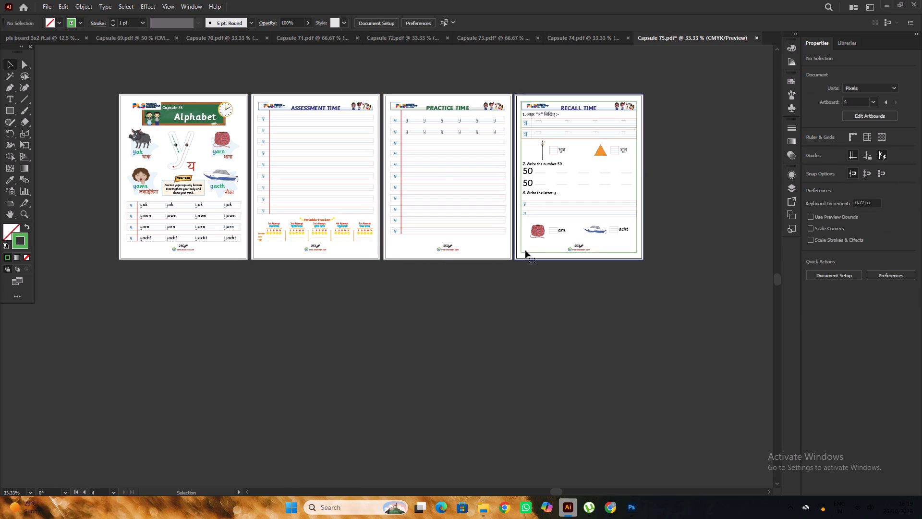
pyautogui.press('Delete')
pyautogui.hotkey('ctrl', 'z')
pyautogui.click(538, 290)
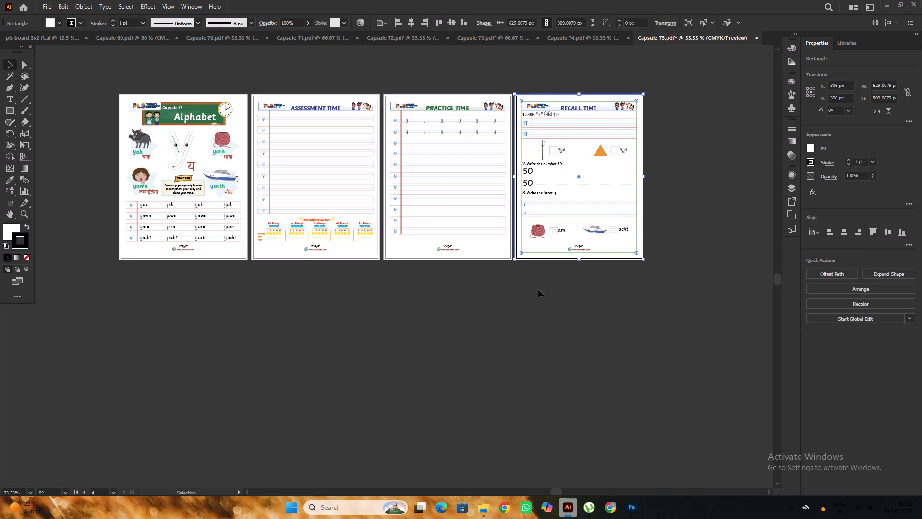
pyautogui.keyDown('alt'); pyautogui.scroll(2, 536, 263); pyautogui.keyUp('alt')
pyautogui.click(538, 240)
pyautogui.press('Delete')
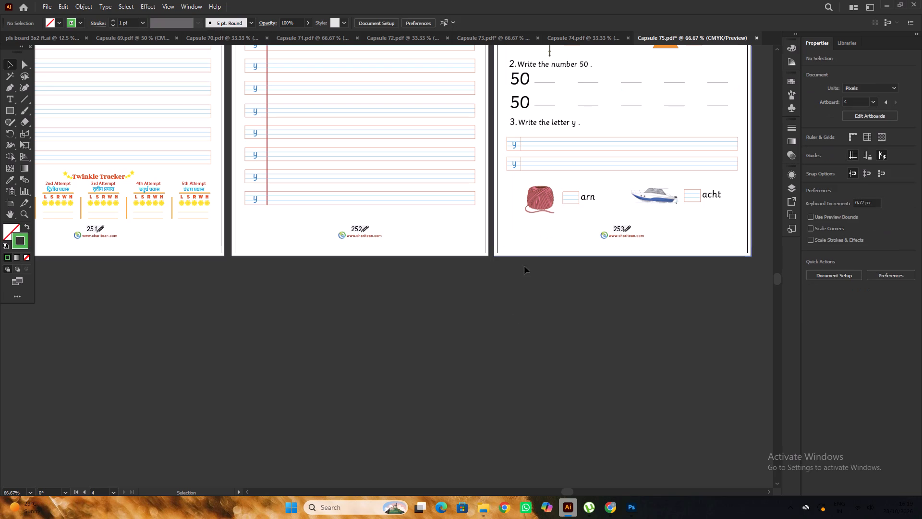
pyautogui.click(510, 326)
# Compare the page numbers in the footers of Capsule 74 and Capsule 75.
pyautogui.keyDown('alt'); pyautogui.scroll(-2, 422, 302); pyautogui.keyUp('alt')
pyautogui.click(570, 41)
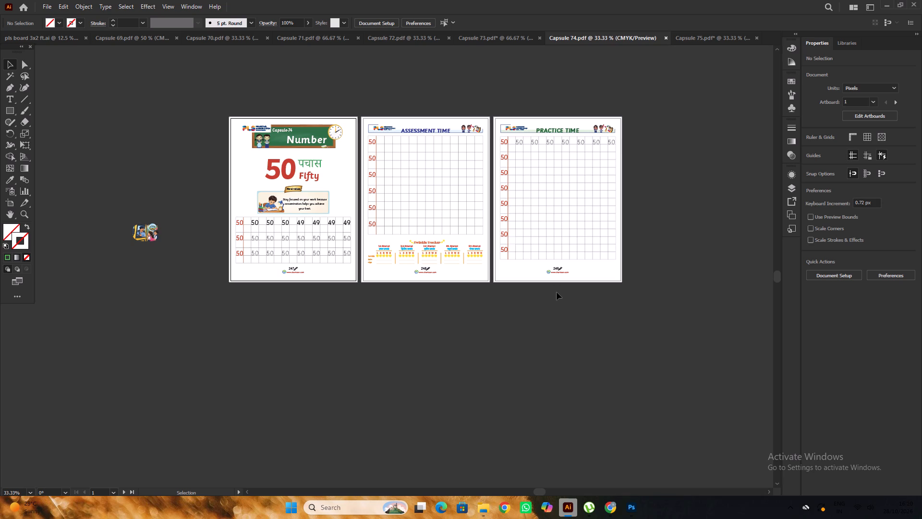
pyautogui.click(691, 37)
pyautogui.scroll(3, 450, 280)
pyautogui.keyDown('alt'); pyautogui.scroll(-2, 592, 256); pyautogui.keyUp('alt')
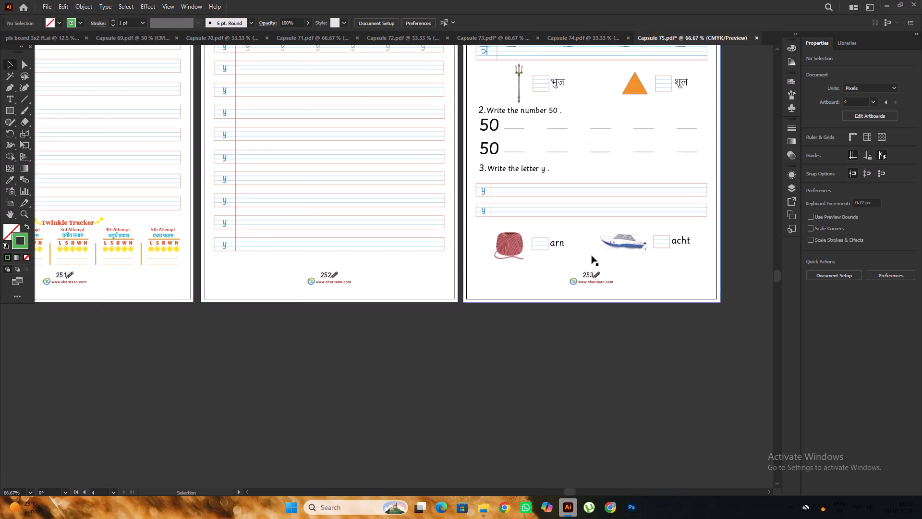
pyautogui.keyDown('alt'); pyautogui.scroll(-1, 592, 256); pyautogui.keyUp('alt')
pyautogui.keyDown('alt'); pyautogui.scroll(2, 179, 259); pyautogui.keyUp('alt')
pyautogui.keyDown('alt'); pyautogui.scroll(-2, 257, 240); pyautogui.keyUp('alt')
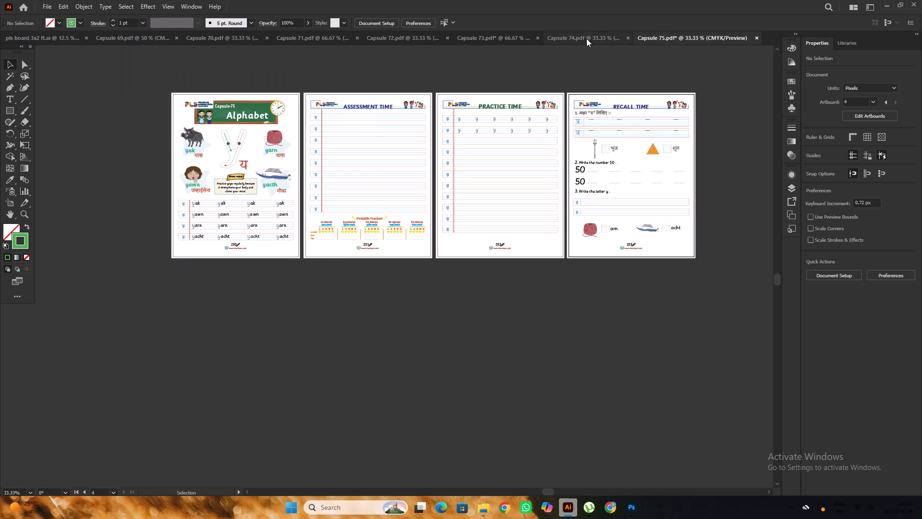
pyautogui.click(586, 36)
pyautogui.keyDown('alt'); pyautogui.scroll(3, 579, 275); pyautogui.keyUp('alt')
pyautogui.keyDown('alt'); pyautogui.scroll(-1, 581, 271); pyautogui.keyUp('alt')
pyautogui.keyDown('alt'); pyautogui.scroll(2, 523, 264); pyautogui.keyUp('alt')
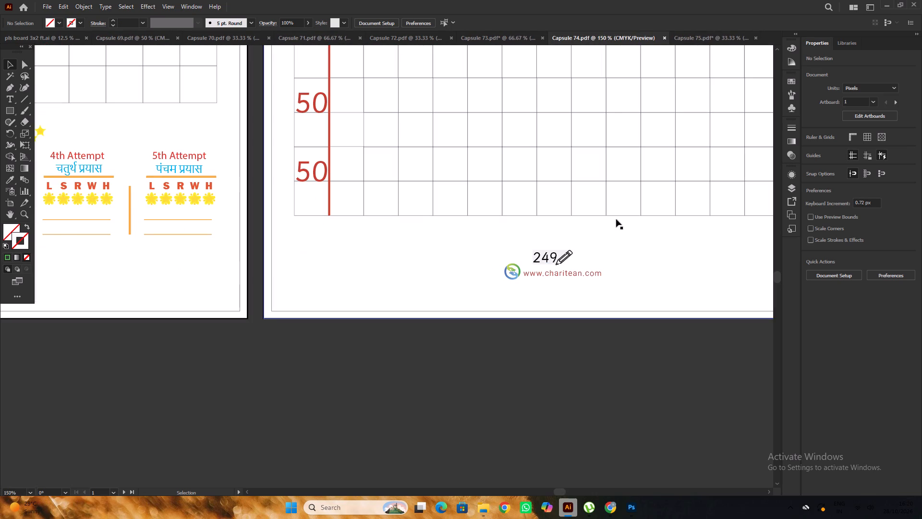
pyautogui.click(706, 42)
pyautogui.keyDown('alt'); pyautogui.scroll(4, 289, 256); pyautogui.keyUp('alt')
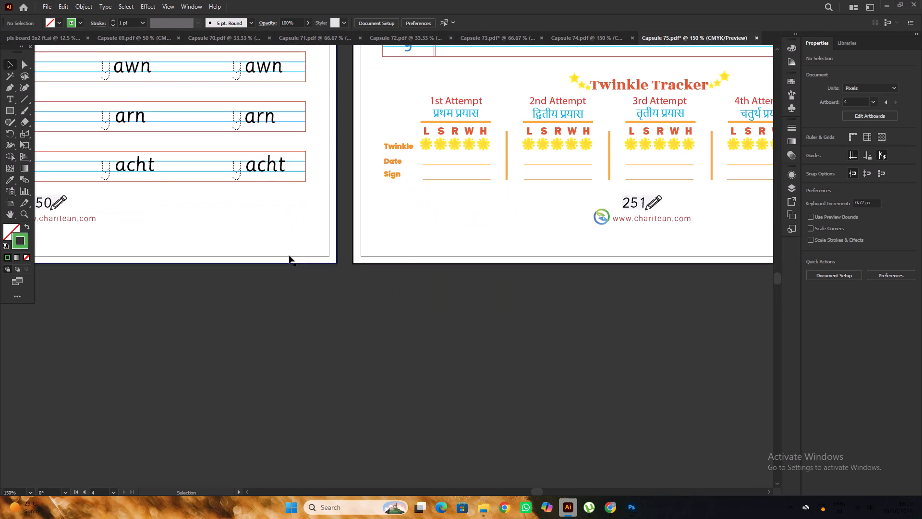
# Check the page numbers and content of the four Capsule 75 pages, especially the Recall Time page.
pyautogui.keyDown('alt'); pyautogui.scroll(-2, 289, 256); pyautogui.keyUp('alt')
pyautogui.keyDown('alt'); pyautogui.scroll(-3, 437, 240); pyautogui.keyUp('alt')
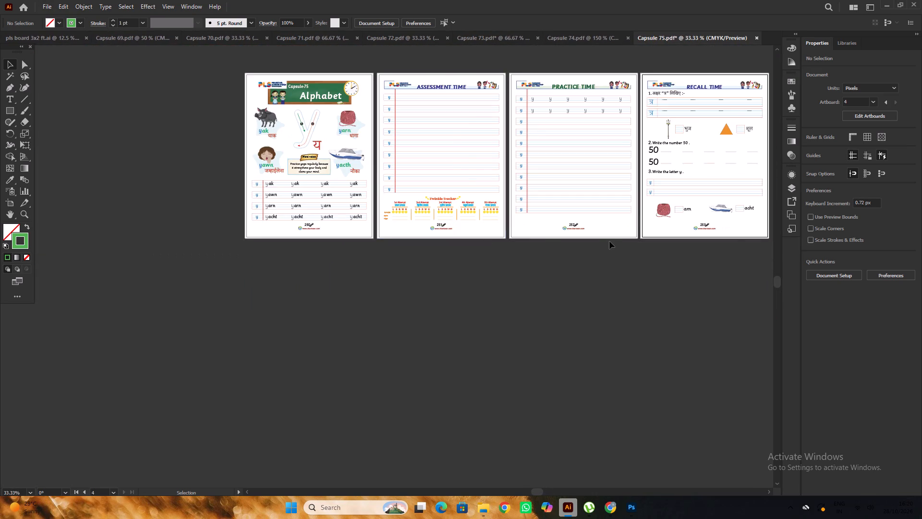
pyautogui.keyDown('alt'); pyautogui.scroll(2, 609, 241); pyautogui.keyUp('alt')
pyautogui.keyDown('alt'); pyautogui.scroll(-3, 439, 219); pyautogui.keyUp('alt')
pyautogui.keyDown('alt'); pyautogui.scroll(5, 591, 221); pyautogui.keyUp('alt')
pyautogui.keyDown('alt'); pyautogui.scroll(-2, 571, 220); pyautogui.keyUp('alt')
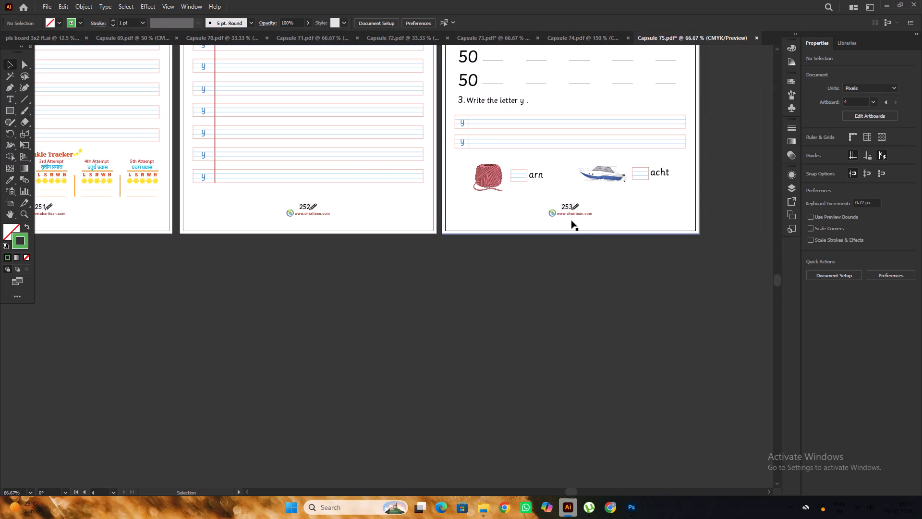
pyautogui.scroll(6, 571, 221)
pyautogui.keyDown('alt'); pyautogui.scroll(-5, 571, 221); pyautogui.keyUp('alt')
pyautogui.click(575, 282)
pyautogui.press('space')
pyautogui.moveTo(452, 275); pyautogui.dragTo(485, 304)
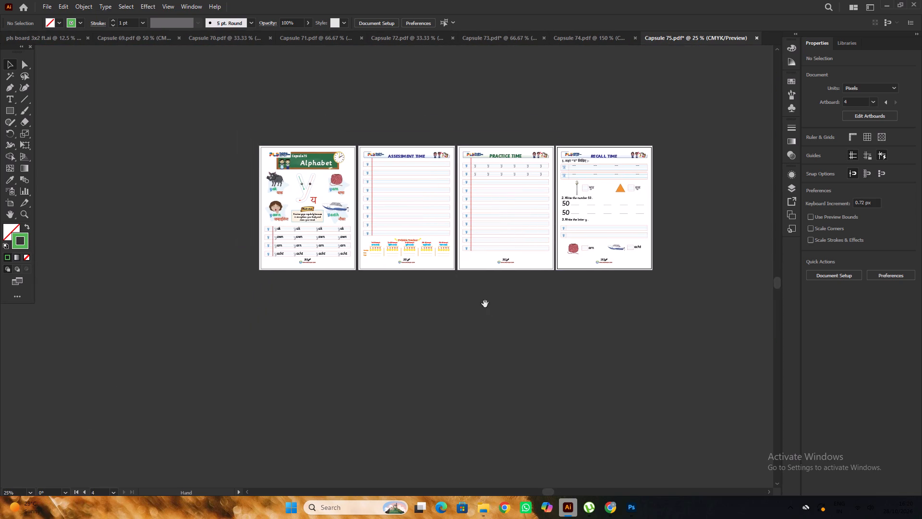
pyautogui.scroll(1, 486, 297)
pyautogui.scroll(3, 594, 234)
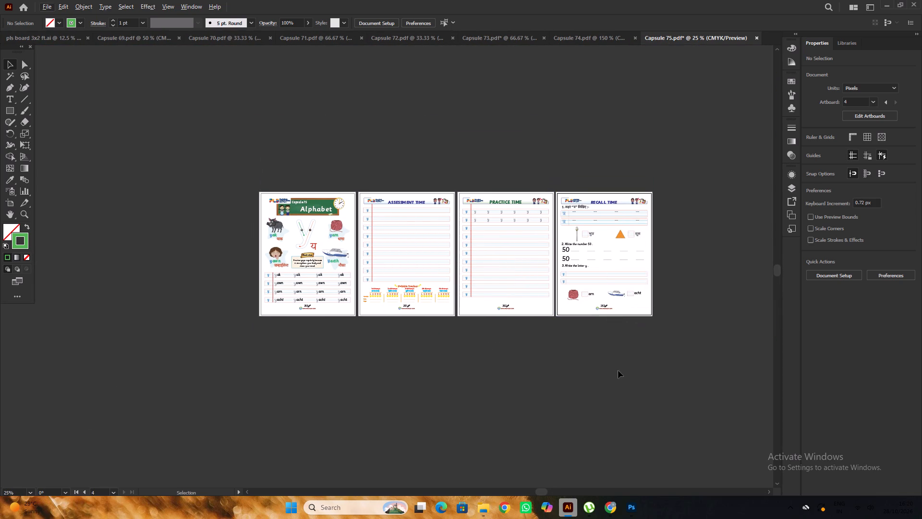
pyautogui.click(618, 373)
pyautogui.keyDown('alt'); pyautogui.scroll(4, 629, 325); pyautogui.keyUp('alt')
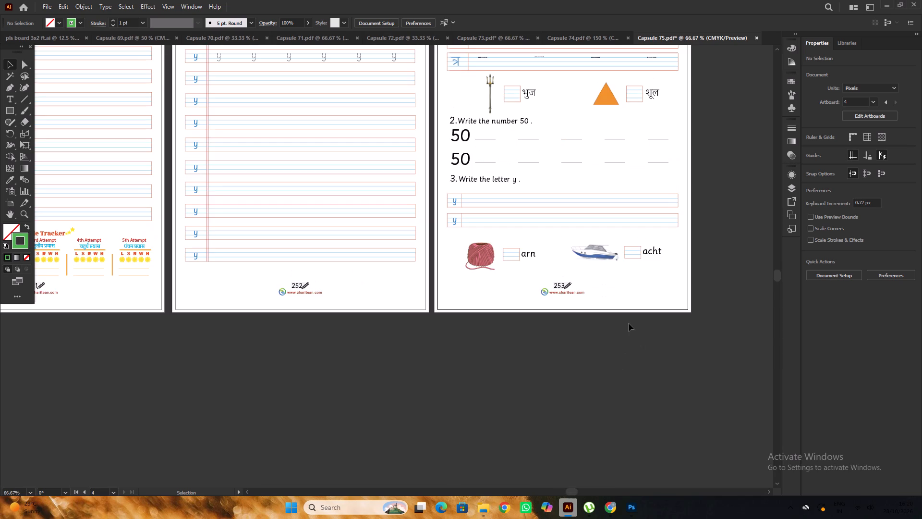
pyautogui.keyDown('alt'); pyautogui.scroll(2, 547, 296); pyautogui.keyUp('alt')
pyautogui.keyDown('alt'); pyautogui.scroll(-5, 619, 302); pyautogui.keyUp('alt')
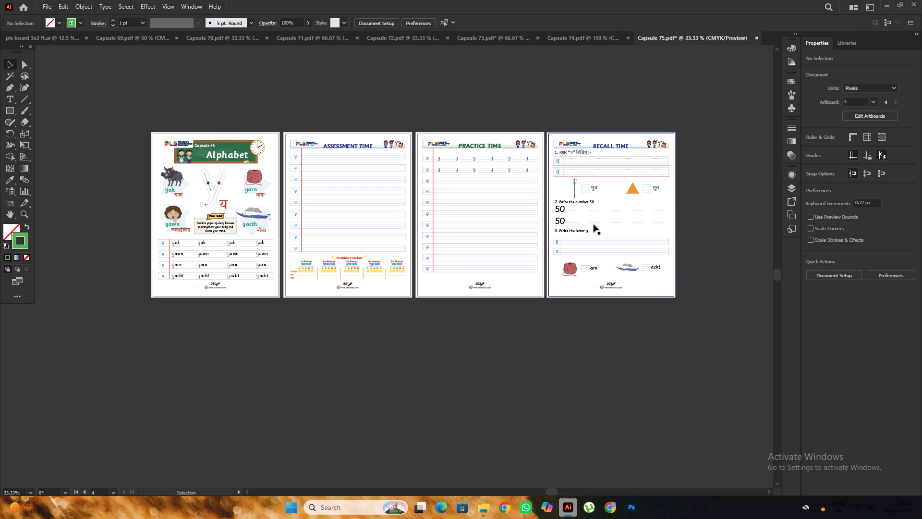
# Recolour both large 50 numerals on the Recall Time page with the copied blue fill colour.
pyautogui.keyDown('alt'); pyautogui.scroll(1, 565, 210); pyautogui.keyUp('alt')
pyautogui.click(561, 210)
pyautogui.keyDown('shift'); pyautogui.click(558, 227); pyautogui.keyUp('shift')
pyautogui.keyDown('alt'); pyautogui.scroll(-2, 556, 221); pyautogui.keyUp('alt')
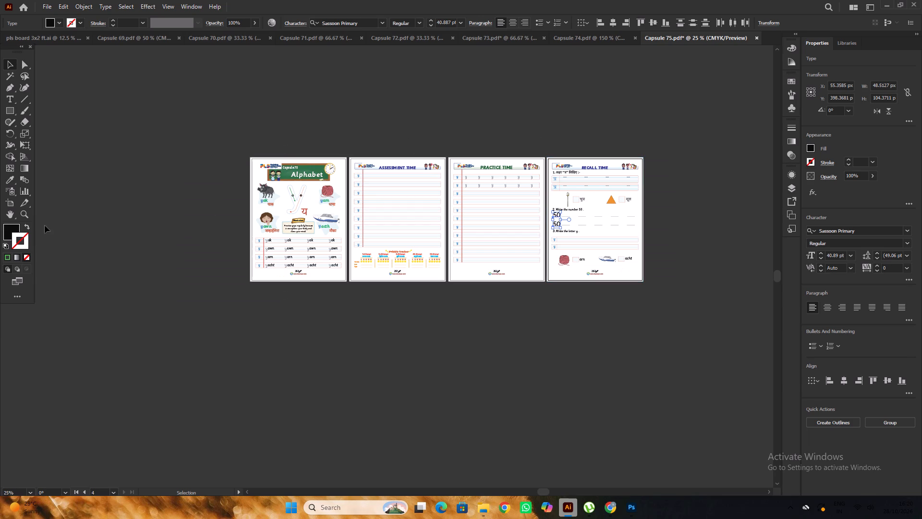
pyautogui.doubleClick(12, 225)
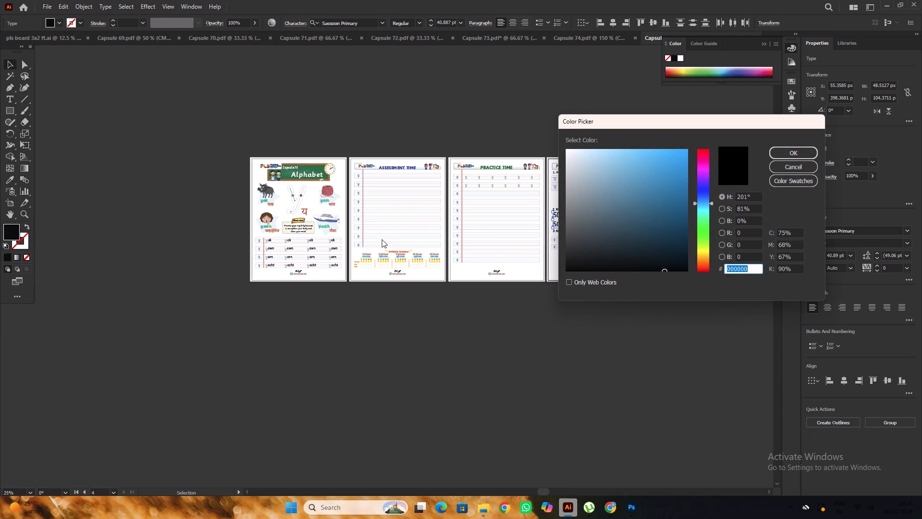
pyautogui.hotkey('ctrl', 'v')
pyautogui.click(783, 148)
pyautogui.click(637, 359)
# Inspect the Capsule 75 pages again, comparing the 50s with the practice letters and examining the Alphabet page.
pyautogui.keyDown('alt'); pyautogui.scroll(3, 570, 244); pyautogui.keyUp('alt')
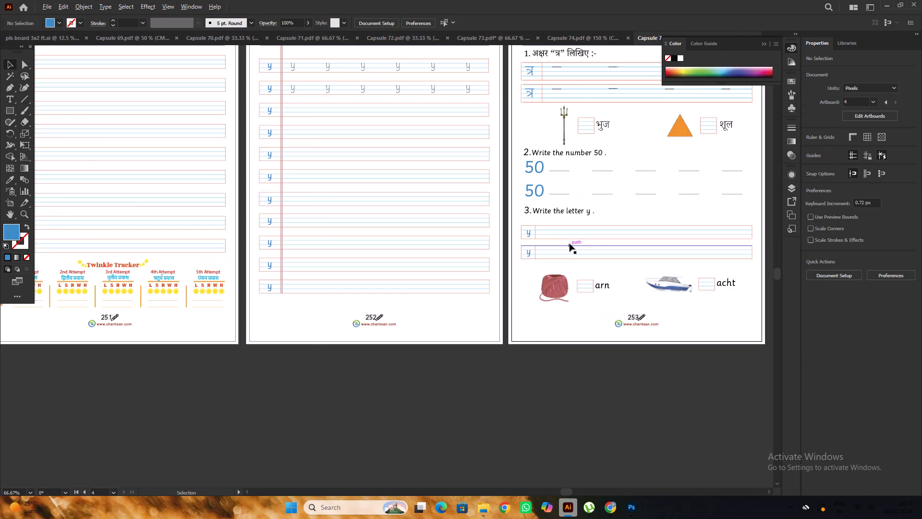
pyautogui.keyDown('alt'); pyautogui.scroll(-2, 570, 244); pyautogui.keyUp('alt')
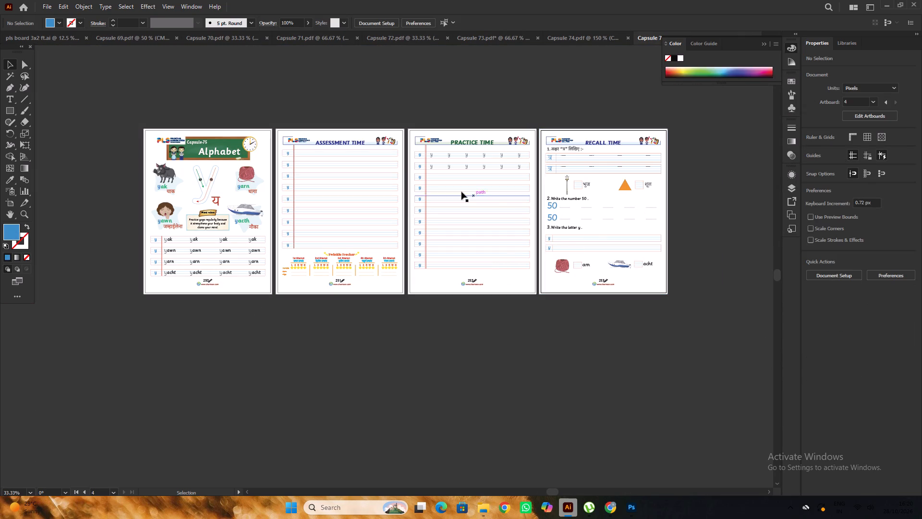
pyautogui.scroll(-4, 563, 205)
pyautogui.keyDown('alt'); pyautogui.scroll(4, 564, 199); pyautogui.keyUp('alt')
pyautogui.keyDown('alt'); pyautogui.scroll(-3, 567, 191); pyautogui.keyUp('alt')
pyautogui.scroll(7, 538, 185)
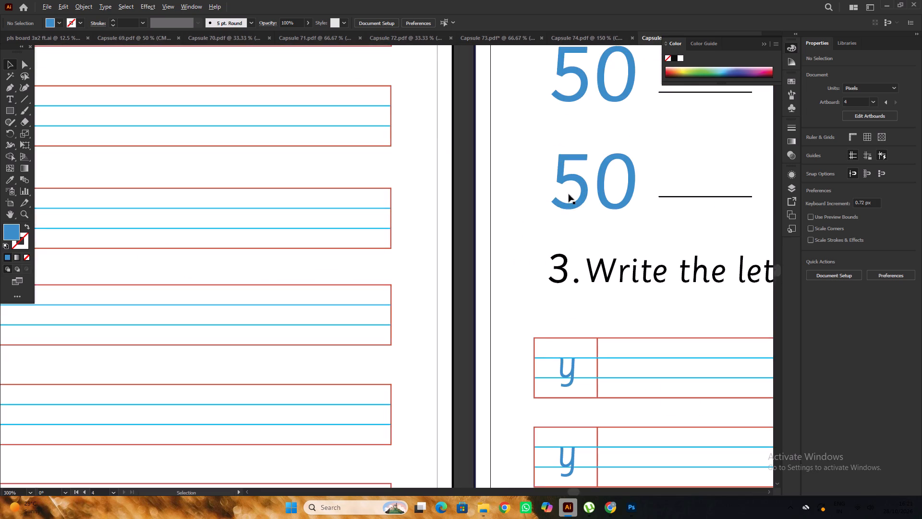
pyautogui.keyDown('alt'); pyautogui.scroll(-7, 607, 199); pyautogui.keyUp('alt')
pyautogui.keyDown('alt'); pyautogui.scroll(4, 271, 235); pyautogui.keyUp('alt')
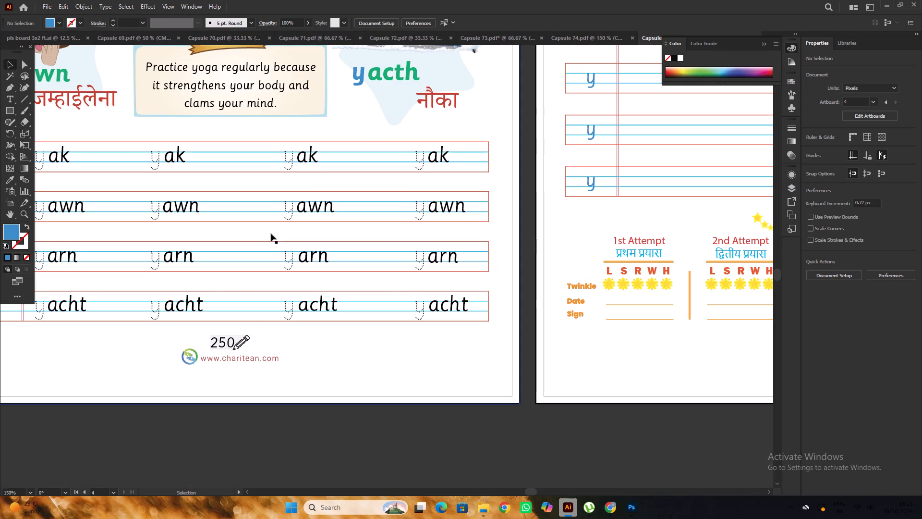
pyautogui.keyDown('alt'); pyautogui.scroll(-2, 271, 234); pyautogui.keyUp('alt')
pyautogui.scroll(4, 271, 233)
pyautogui.keyDown('alt'); pyautogui.scroll(-1, 270, 233); pyautogui.keyUp('alt')
pyautogui.scroll(2, 270, 233)
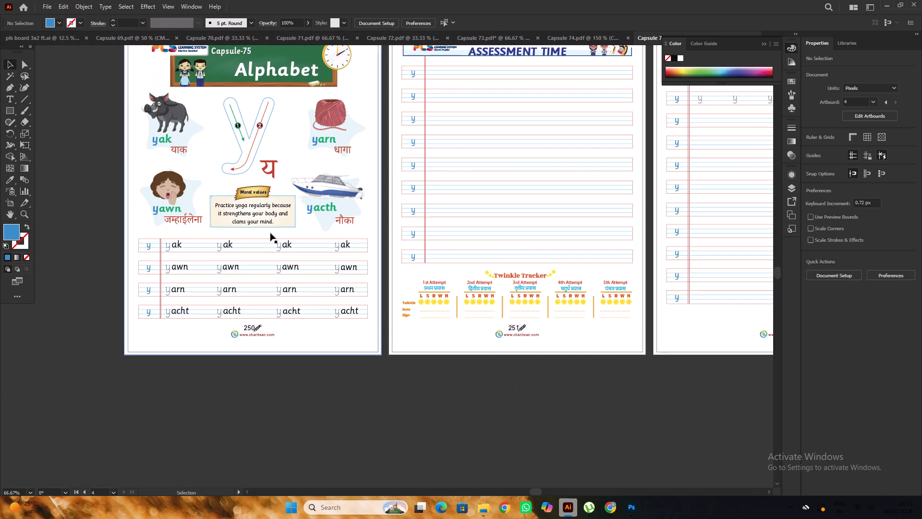
pyautogui.keyDown('alt'); pyautogui.scroll(-2, 336, 228); pyautogui.keyUp('alt')
pyautogui.keyDown('alt'); pyautogui.scroll(5, 194, 249); pyautogui.keyUp('alt')
pyautogui.keyDown('alt'); pyautogui.scroll(-4, 327, 242); pyautogui.keyUp('alt')
pyautogui.scroll(4, 327, 242)
pyautogui.scroll(4, 223, 215)
# Move the large tracing y group with its Hindi letter off the Alphabet page onto the empty canvas and ungroup it.
pyautogui.click(223, 215)
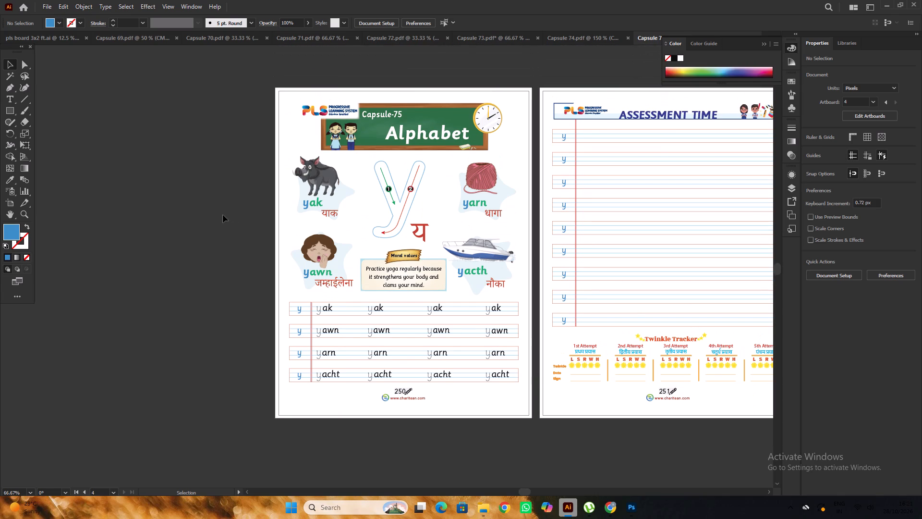
pyautogui.click(387, 201)
pyautogui.moveTo(400, 204); pyautogui.dragTo(115, 277)
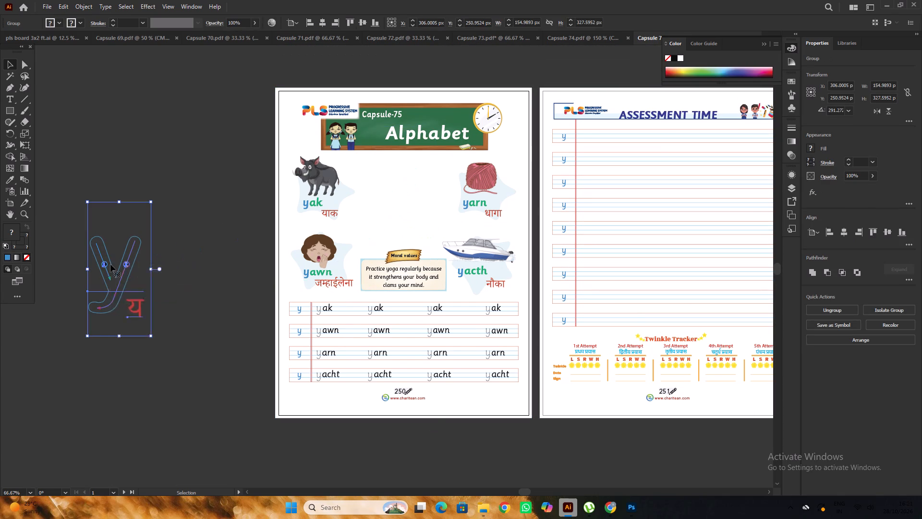
pyautogui.rightClick(110, 264)
pyautogui.click(157, 392)
pyautogui.click(219, 156)
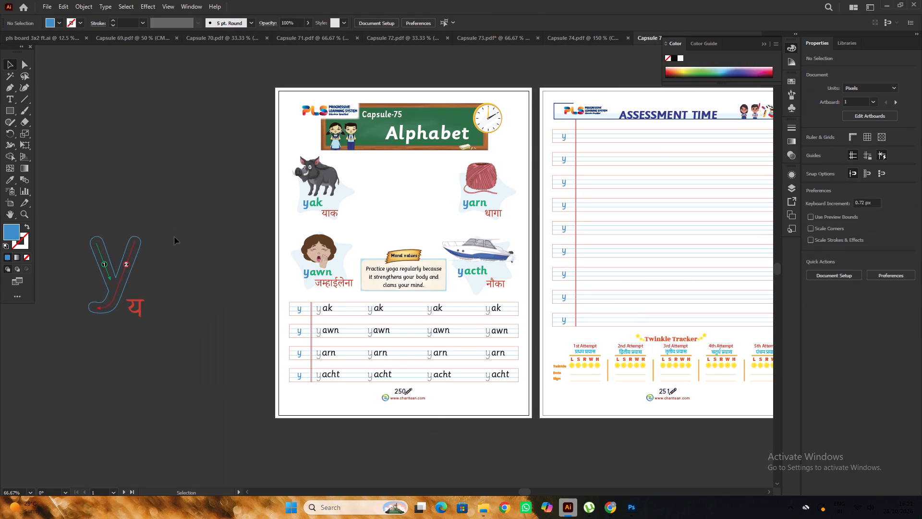
# Copy the small y from the first writing row, enlarge it to about 218 pt, and place it in the empty centre space.
pyautogui.moveTo(302, 309); pyautogui.dragTo(397, 186)
pyautogui.keyDown('alt'); pyautogui.moveTo(402, 191); pyautogui.dragTo(437, 251); pyautogui.keyUp('alt')
pyautogui.moveTo(411, 203); pyautogui.dragTo(408, 210)
# Turn the enlarged y into an outline letter with no fill and the copied blue as its 1 pt stroke.
pyautogui.click(26, 260)
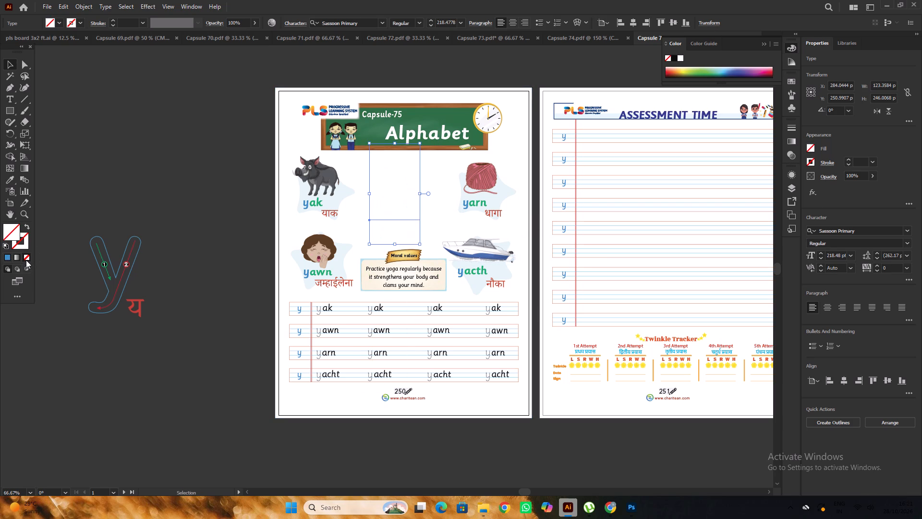
pyautogui.doubleClick(26, 246)
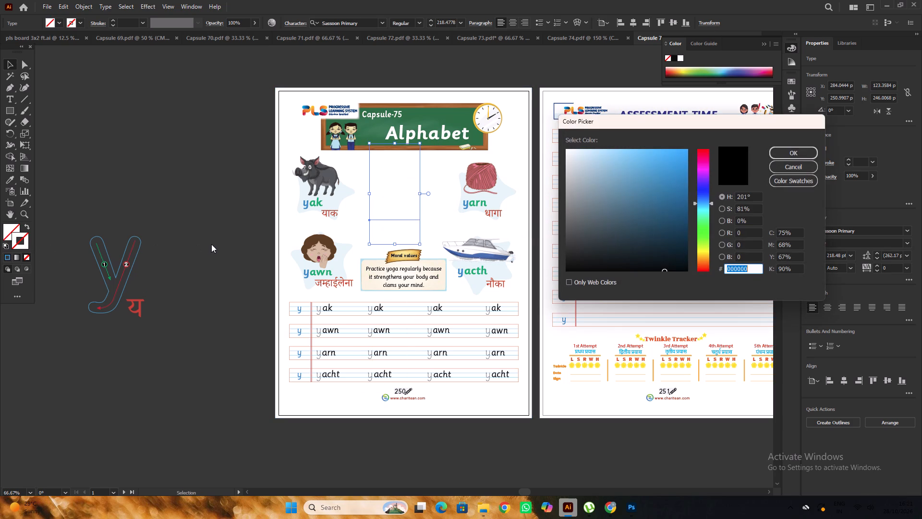
pyautogui.hotkey('ctrl', 'v')
pyautogui.click(806, 154)
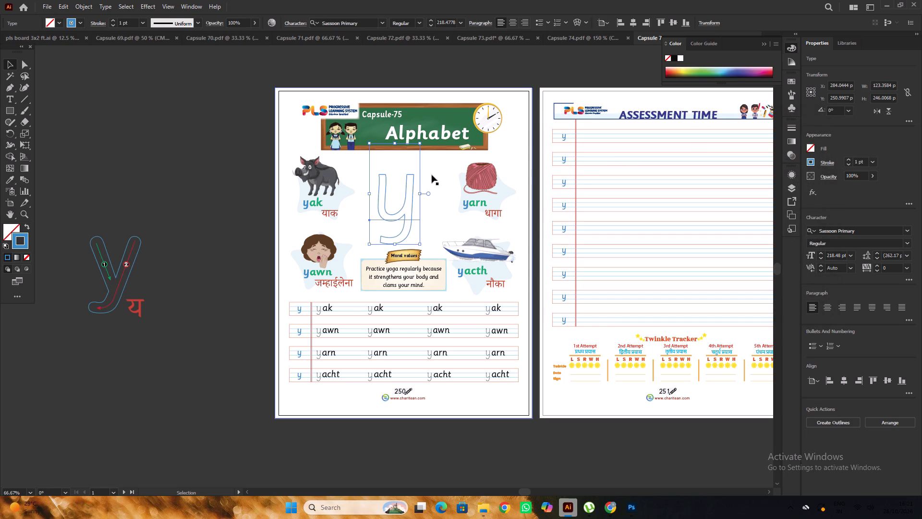
pyautogui.doubleClick(197, 170)
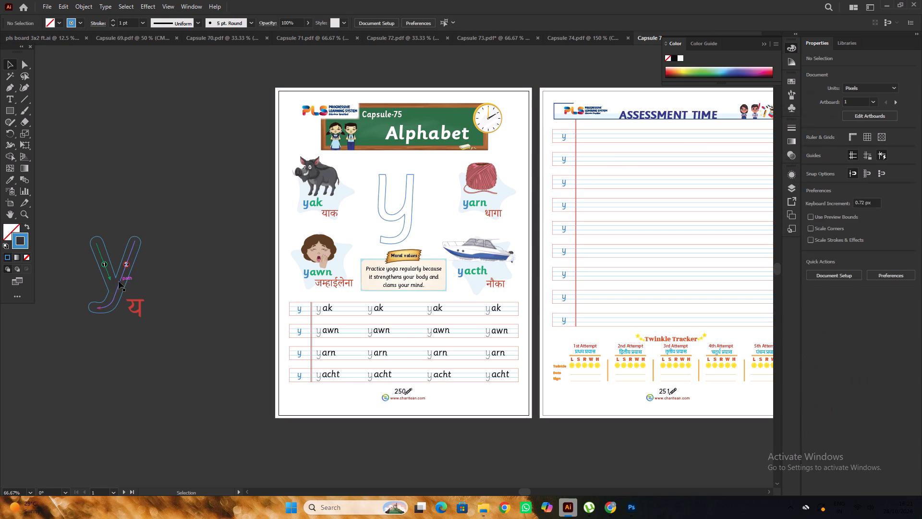
# Move the old tracing y away from the Hindi letter and ungroup it so its outline, arrows and stroke numbers are separate.
pyautogui.moveTo(119, 281); pyautogui.dragTo(140, 246)
pyautogui.click(194, 226)
pyautogui.doubleClick(134, 260)
pyautogui.click(134, 260)
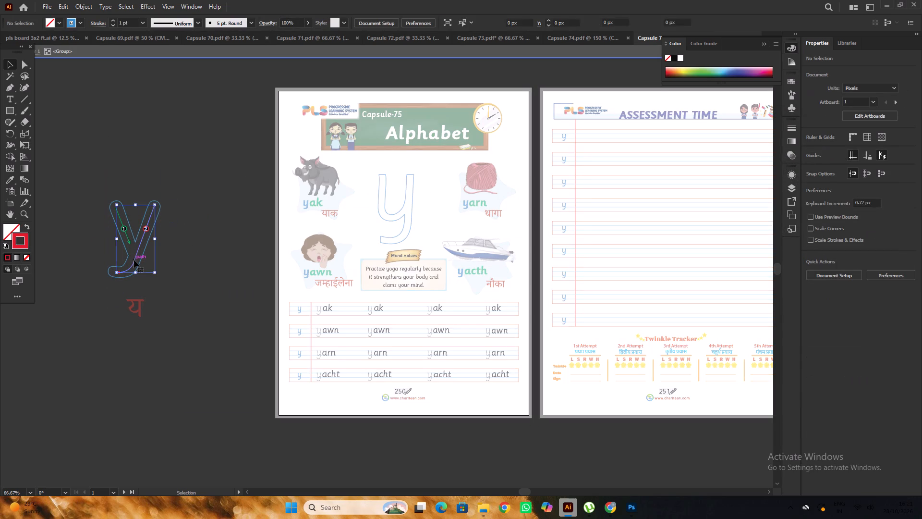
pyautogui.doubleClick(169, 244)
pyautogui.click(146, 243)
pyautogui.rightClick(146, 243)
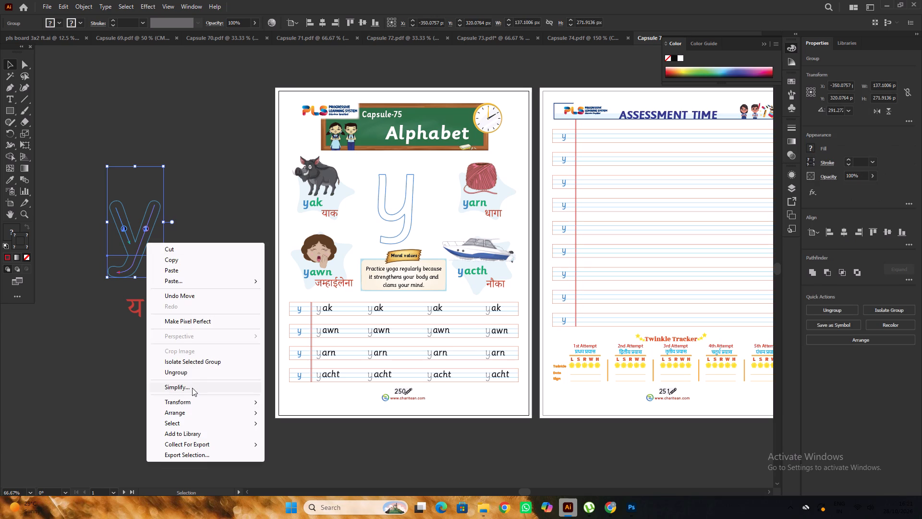
pyautogui.click(194, 372)
pyautogui.click(199, 182)
pyautogui.click(135, 247)
pyautogui.click(218, 236)
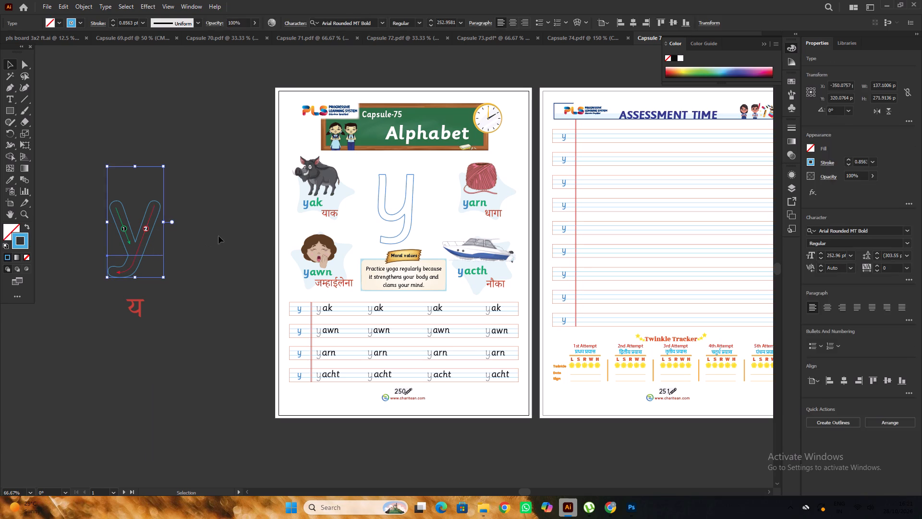
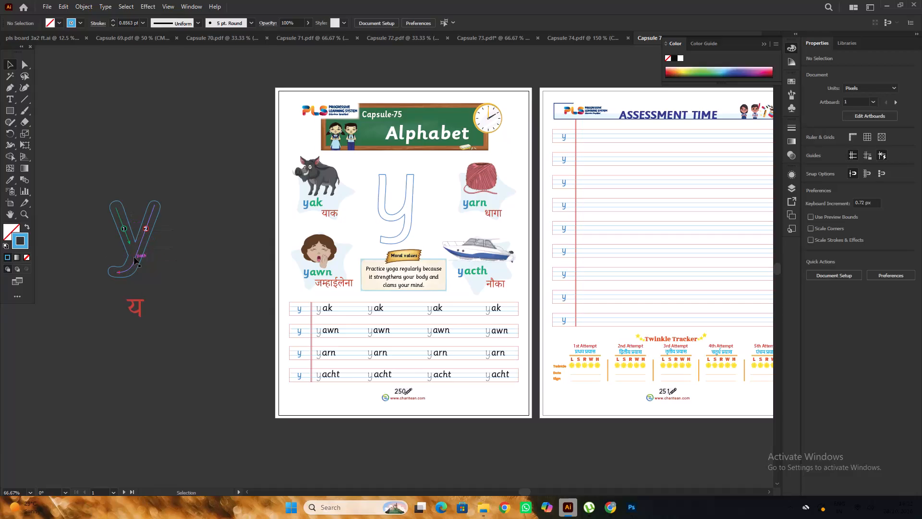
# Move the red curved stroke arrow off the old tracing y and onto the new outline y on the Alphabet page.
pyautogui.moveTo(136, 257); pyautogui.dragTo(202, 212)
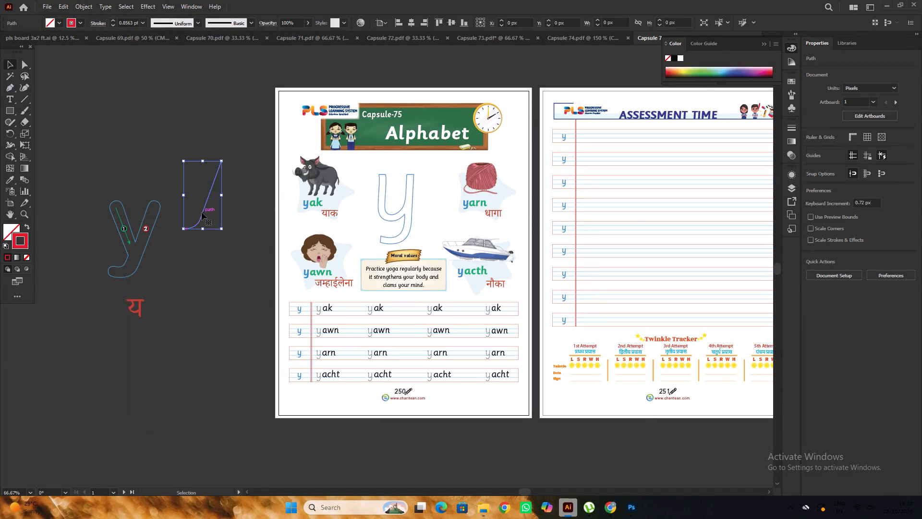
pyautogui.keyDown('alt'); pyautogui.scroll(2, 202, 212); pyautogui.keyUp('alt')
pyautogui.keyDown('alt'); pyautogui.scroll(-2, 200, 211); pyautogui.keyUp('alt')
pyautogui.moveTo(212, 183); pyautogui.dragTo(363, 185)
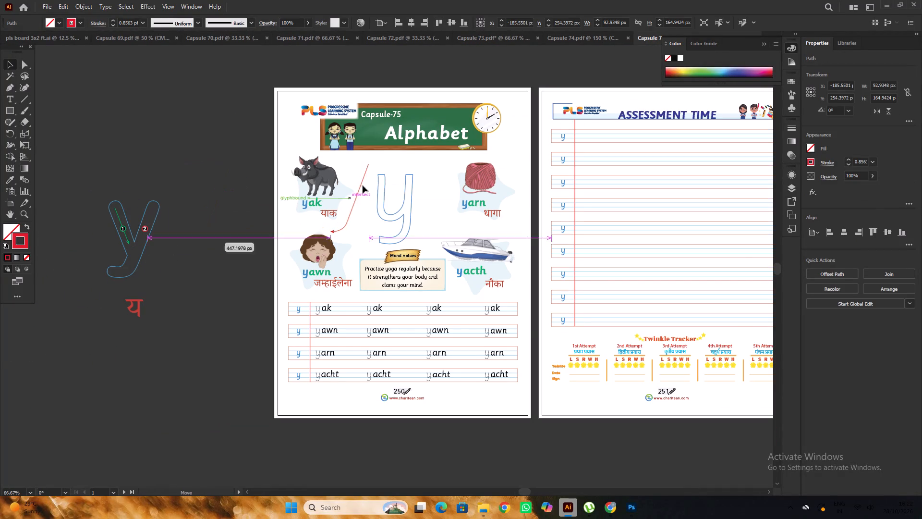
pyautogui.moveTo(363, 185); pyautogui.dragTo(413, 186)
pyautogui.keyDown('alt'); pyautogui.scroll(2, 413, 178); pyautogui.keyUp('alt')
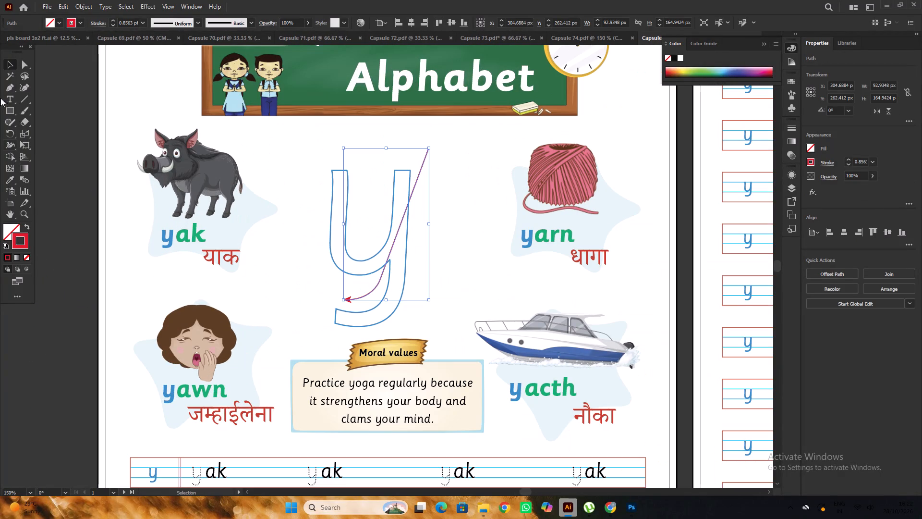
# Using the Curvature tool, reposition the red arrow's points: start atop the y's right arm, corner lower on that stem, arrowhead atop the left arm.
pyautogui.click(29, 85)
pyautogui.keyDown('alt'); pyautogui.scroll(1, 459, 155); pyautogui.keyUp('alt')
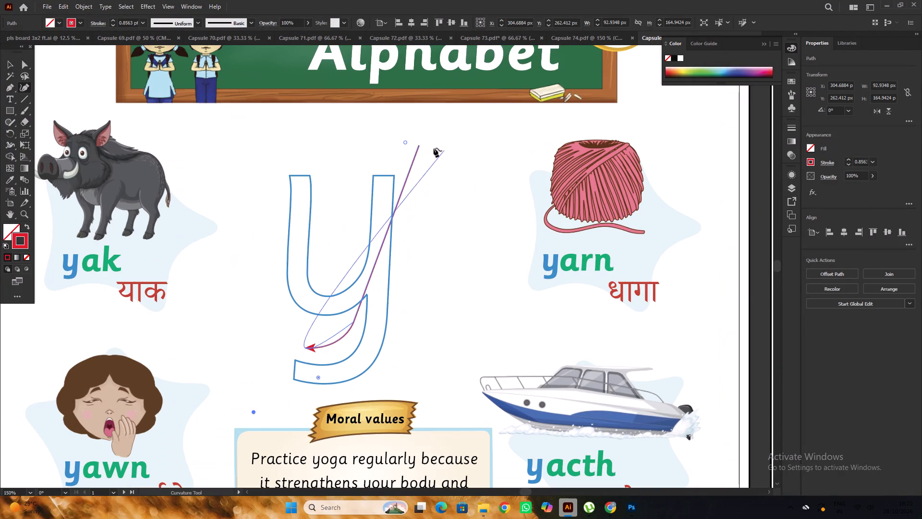
pyautogui.moveTo(419, 145); pyautogui.dragTo(386, 198)
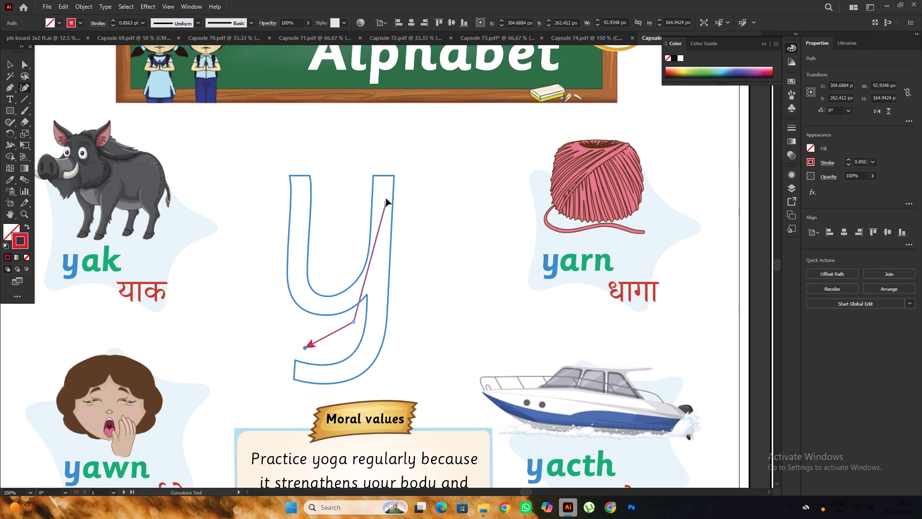
pyautogui.moveTo(386, 198); pyautogui.dragTo(386, 182)
pyautogui.scroll(-3, 386, 182)
pyautogui.keyDown('alt'); pyautogui.scroll(1, 359, 286); pyautogui.keyUp('alt')
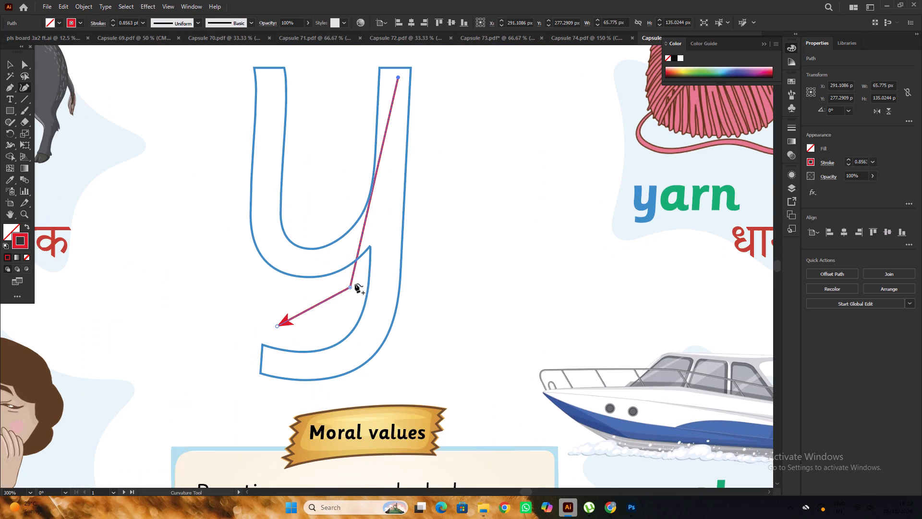
pyautogui.moveTo(349, 286); pyautogui.dragTo(385, 228)
pyautogui.keyDown('alt'); pyautogui.scroll(-2, 385, 228); pyautogui.keyUp('alt')
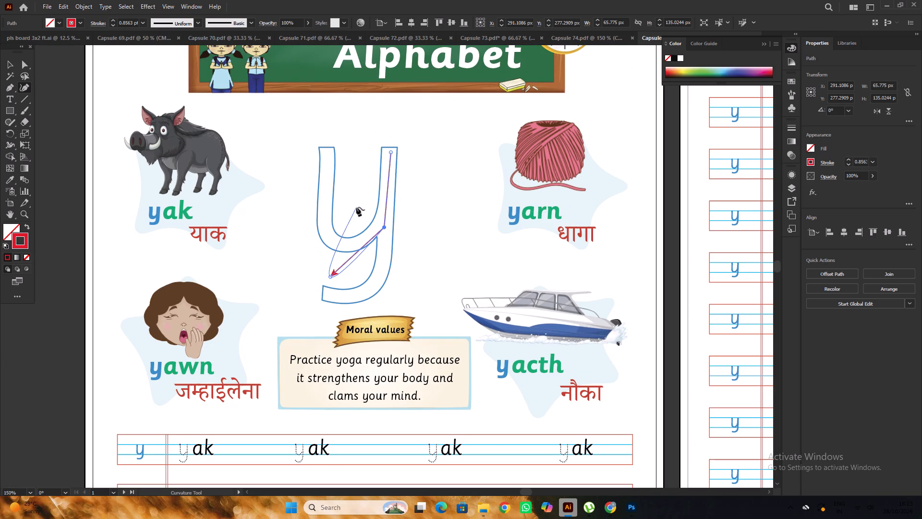
pyautogui.keyDown('alt'); pyautogui.scroll(1, 334, 271); pyautogui.keyUp('alt')
pyautogui.moveTo(328, 277); pyautogui.dragTo(329, 205)
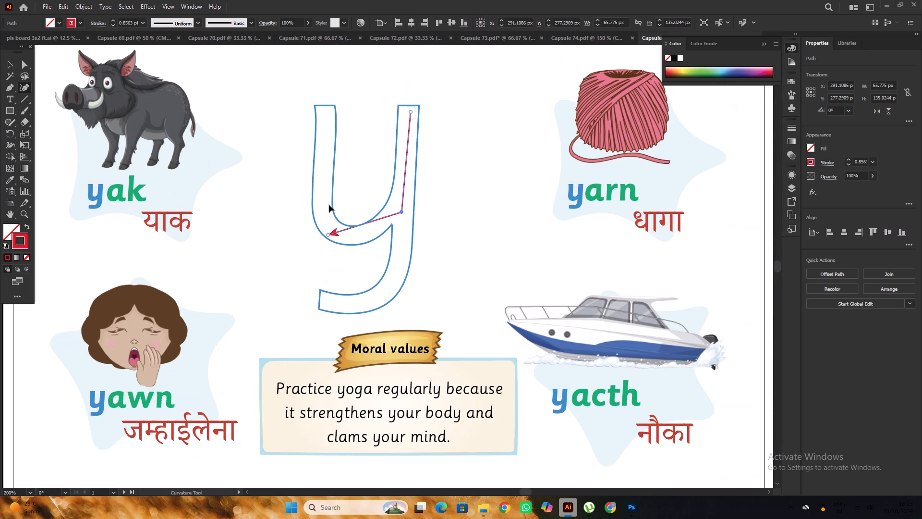
pyautogui.moveTo(329, 205); pyautogui.dragTo(323, 116)
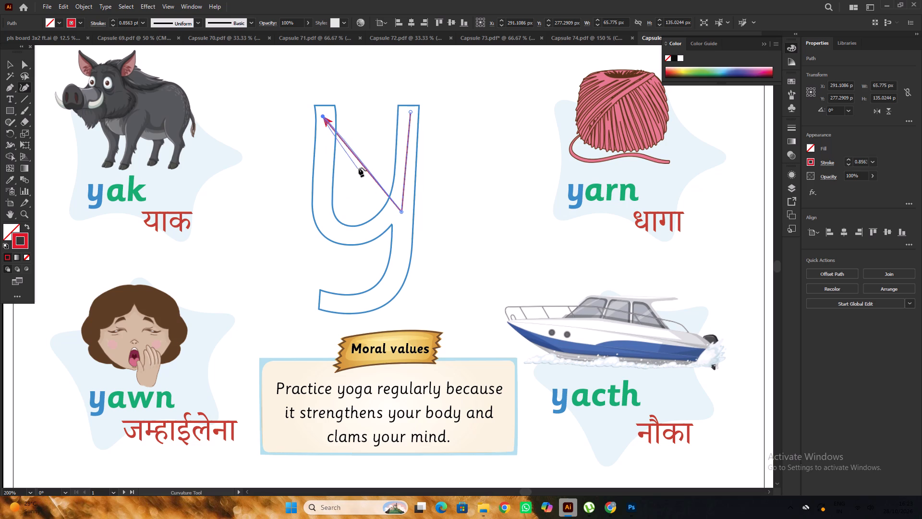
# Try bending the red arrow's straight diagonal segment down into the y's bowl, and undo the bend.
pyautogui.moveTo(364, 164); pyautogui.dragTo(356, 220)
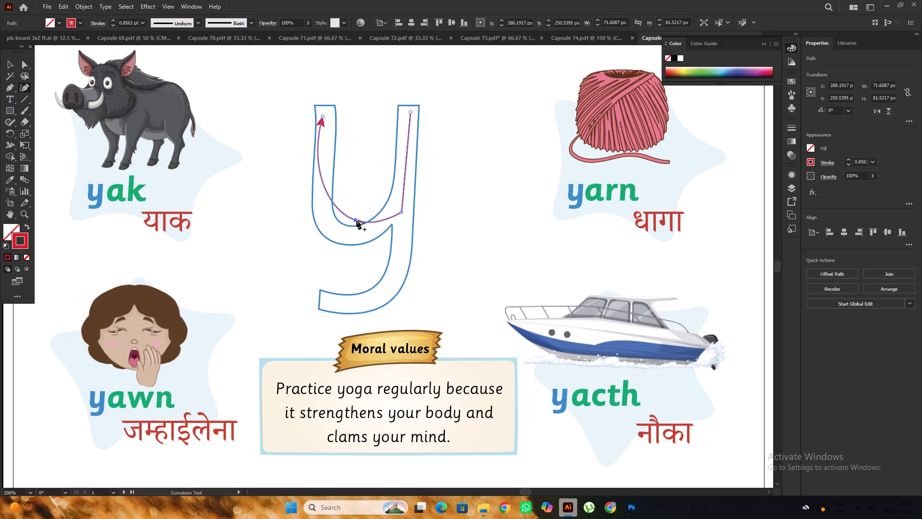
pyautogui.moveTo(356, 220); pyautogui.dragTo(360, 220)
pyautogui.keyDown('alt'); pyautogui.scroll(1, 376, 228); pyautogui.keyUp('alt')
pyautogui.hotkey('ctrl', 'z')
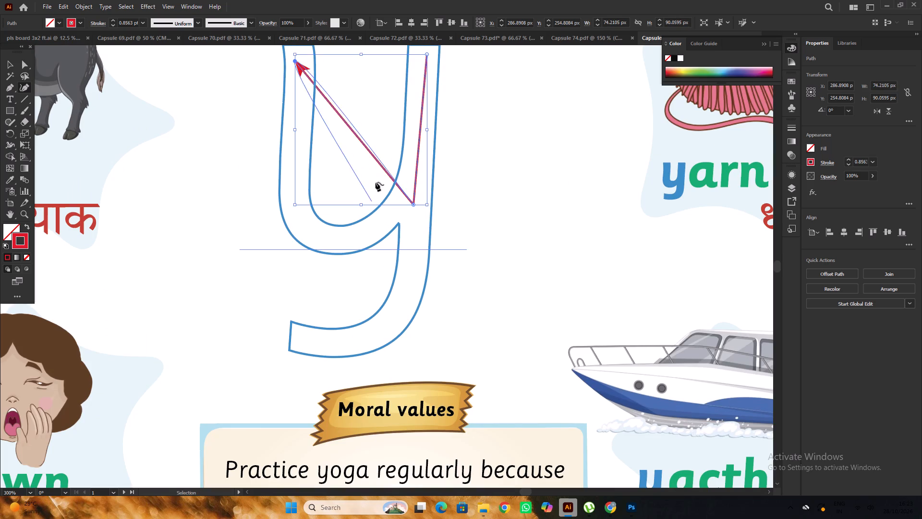
# Curve the red arrow through the y's bowl and up the middle of its left arm, with the arrowhead just below the arm's top.
pyautogui.moveTo(390, 176); pyautogui.dragTo(332, 245)
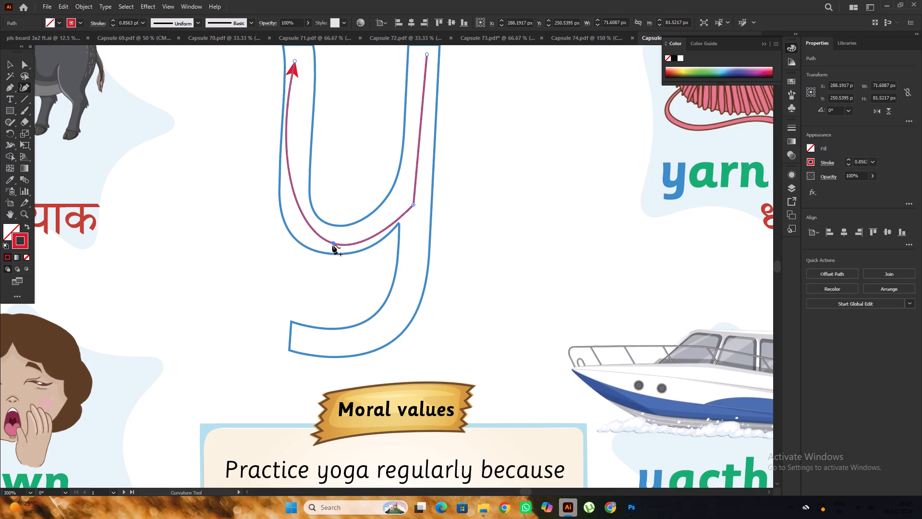
pyautogui.moveTo(332, 245); pyautogui.dragTo(325, 241)
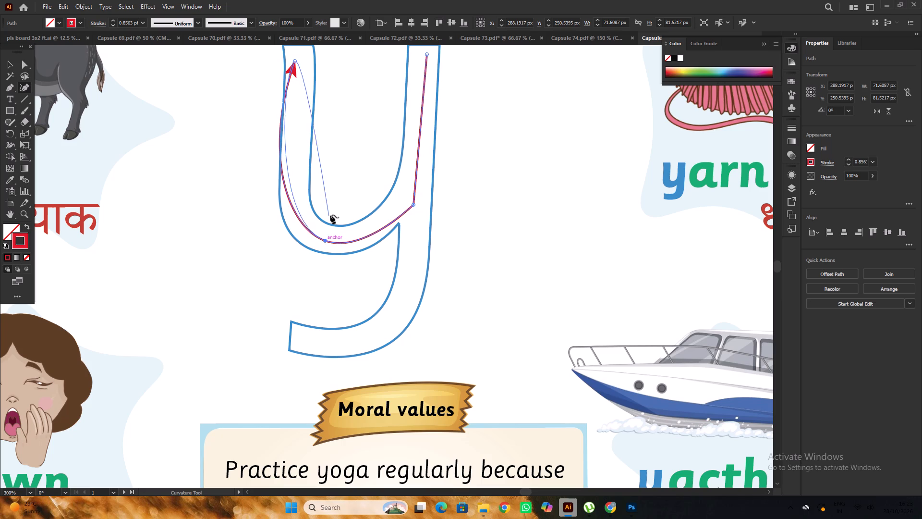
pyautogui.moveTo(280, 138); pyautogui.dragTo(296, 137)
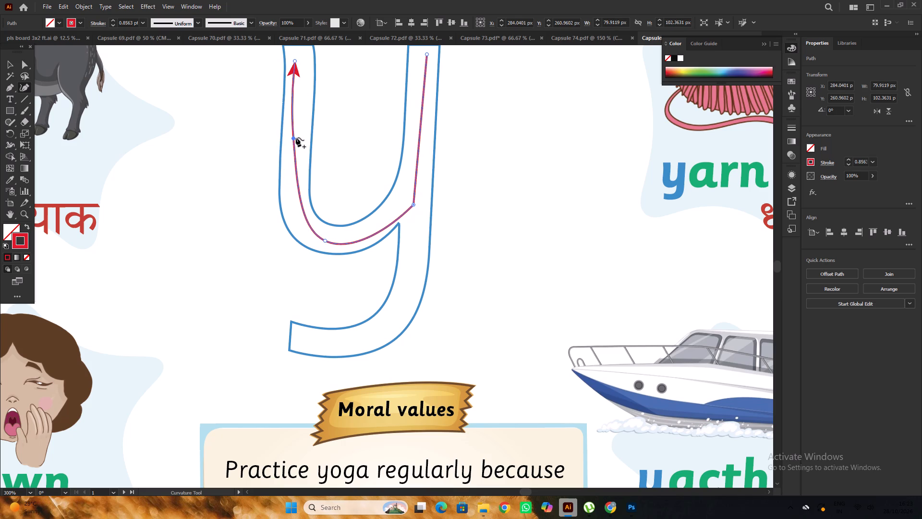
pyautogui.moveTo(296, 137); pyautogui.dragTo(299, 136)
pyautogui.scroll(6, 303, 137)
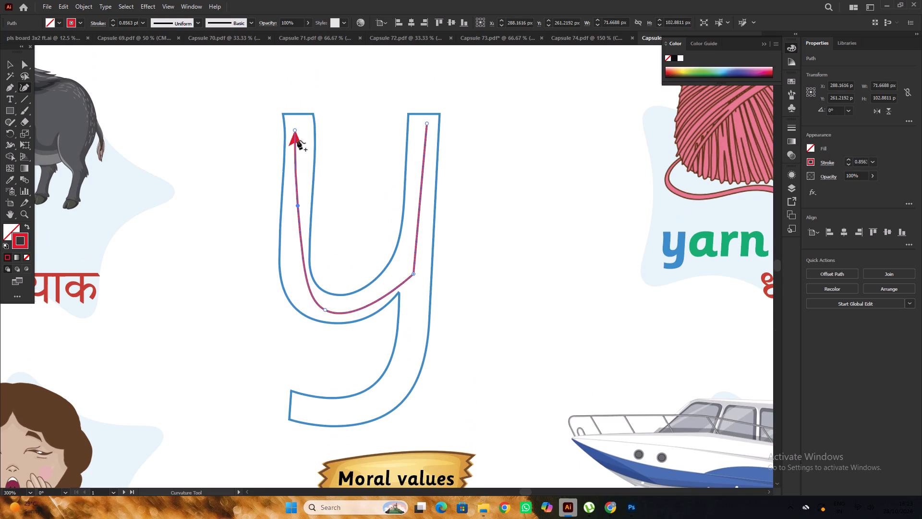
pyautogui.moveTo(294, 129); pyautogui.dragTo(295, 124)
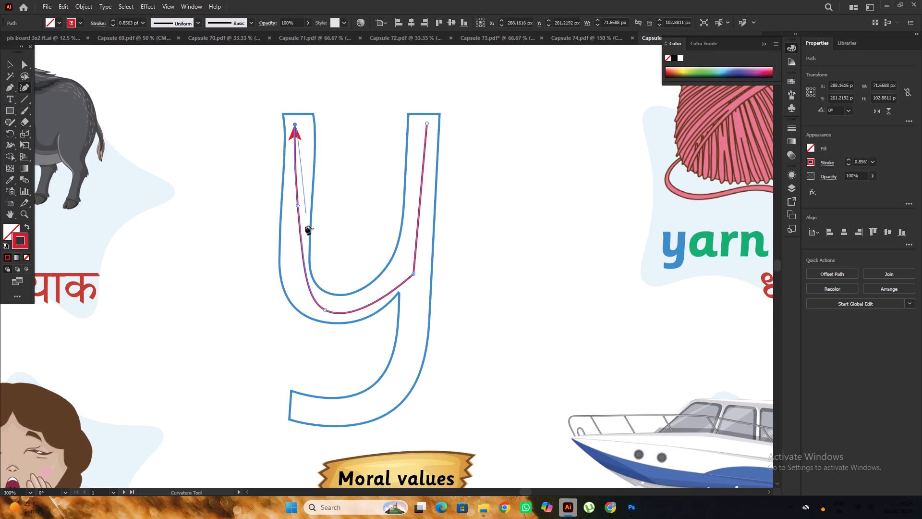
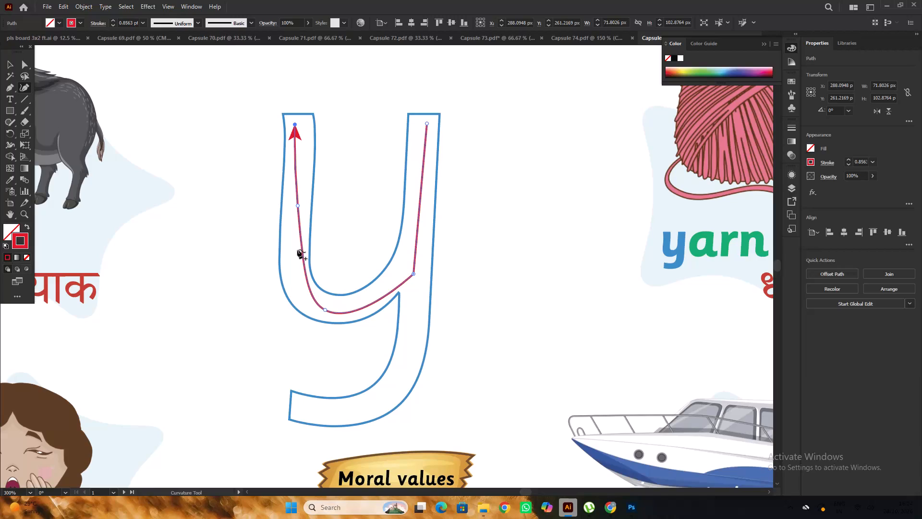
# Reshape the red arrow with the Curvature tool to follow the middle of the y's left arm, bowl and right arm, smoothing its lower-right corner.
pyautogui.click(299, 205)
pyautogui.moveTo(324, 309); pyautogui.dragTo(305, 284)
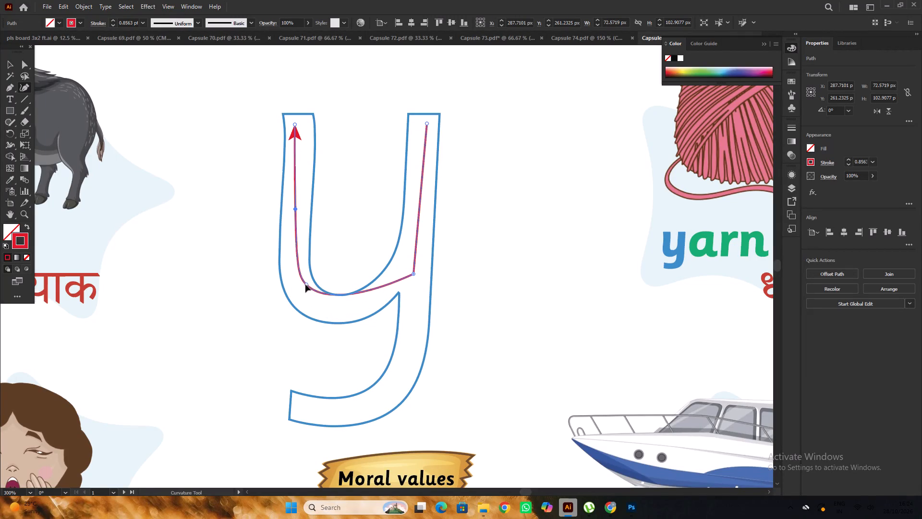
pyautogui.moveTo(305, 284); pyautogui.dragTo(301, 297)
pyautogui.moveTo(369, 295); pyautogui.dragTo(374, 305)
pyautogui.moveTo(412, 273); pyautogui.dragTo(410, 272)
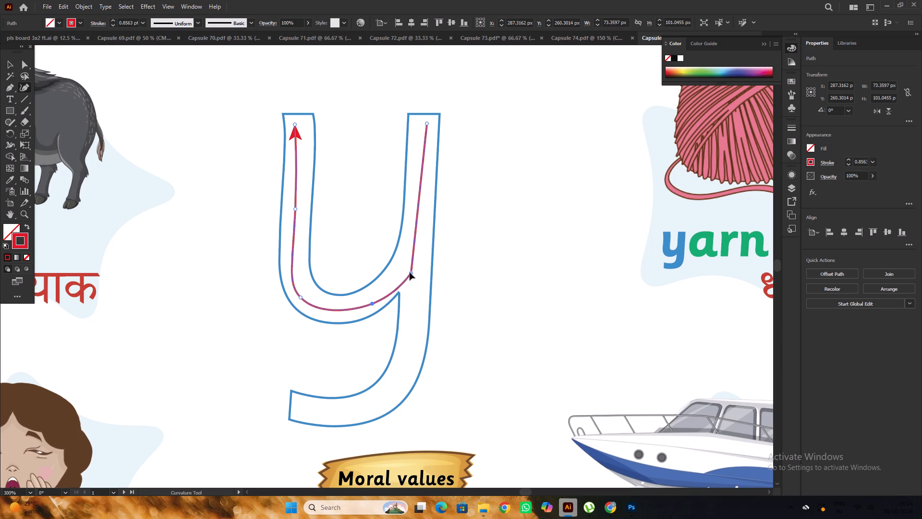
pyautogui.moveTo(410, 272); pyautogui.dragTo(401, 267)
pyautogui.moveTo(412, 208); pyautogui.dragTo(421, 204)
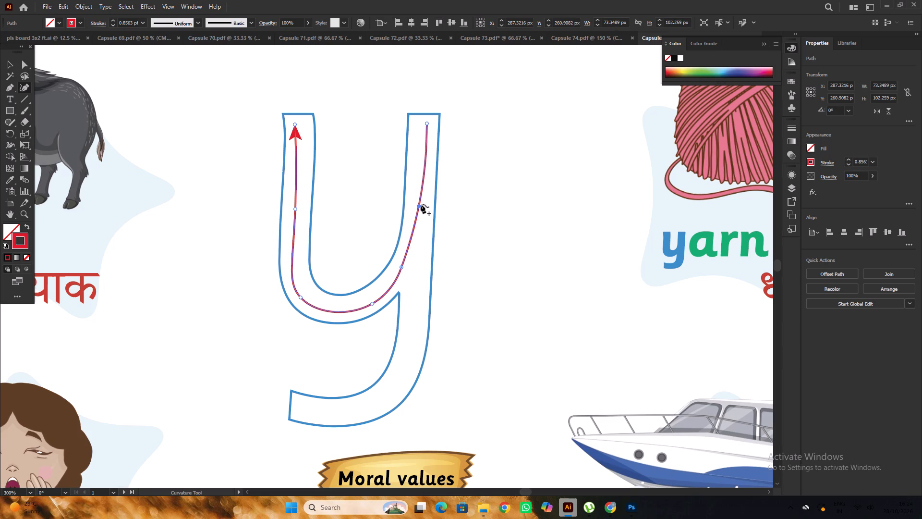
pyautogui.moveTo(421, 204); pyautogui.dragTo(420, 204)
# Inspect the reshaped red arrow's fit inside the outline y, close up and against the whole Alphabet page, and deselect it.
pyautogui.keyDown('alt'); pyautogui.scroll(-2, 420, 204); pyautogui.keyUp('alt')
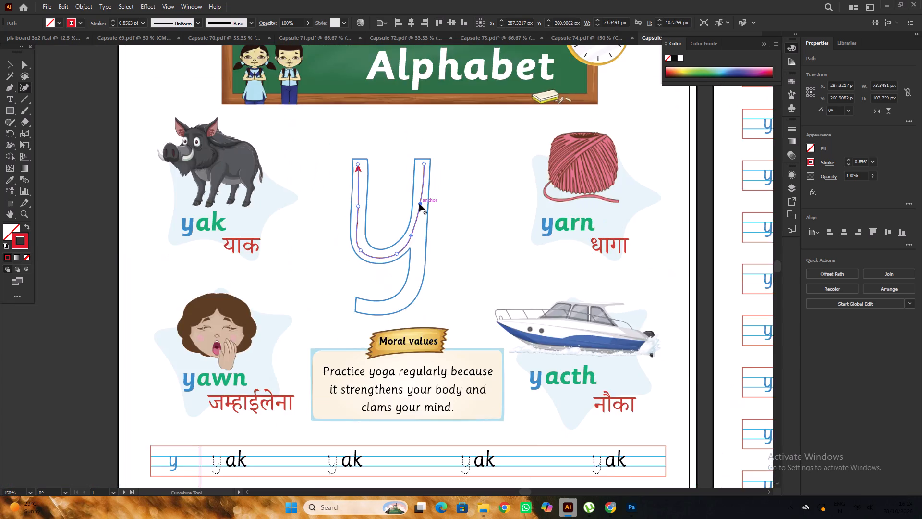
pyautogui.keyDown('alt'); pyautogui.scroll(-2, 419, 204); pyautogui.keyUp('alt')
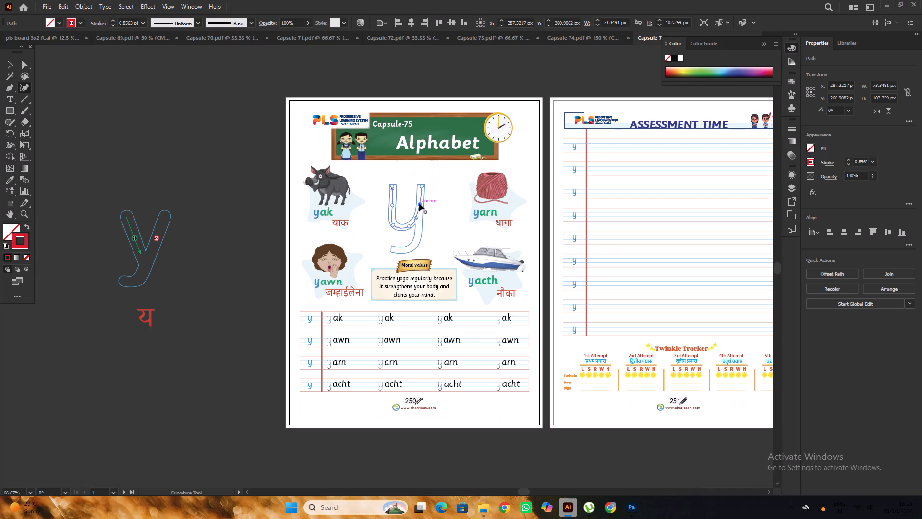
pyautogui.keyDown('alt'); pyautogui.scroll(3, 419, 203); pyautogui.keyUp('alt')
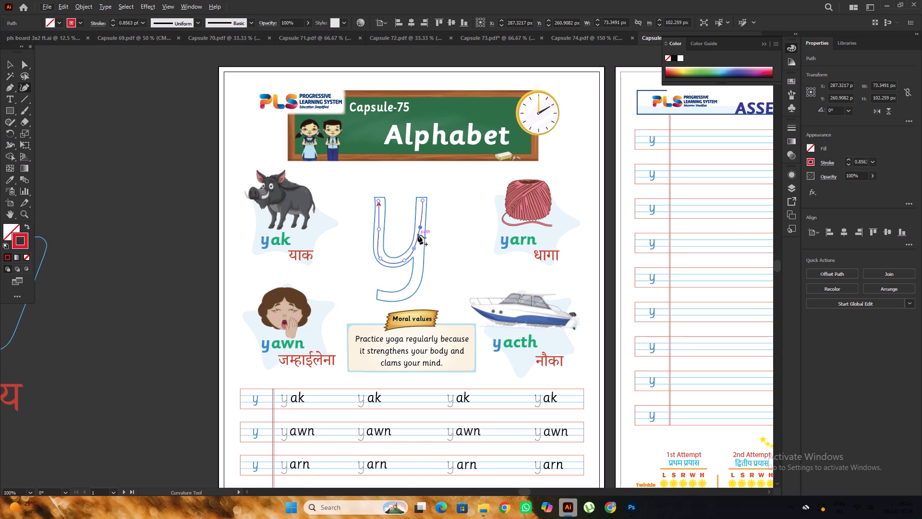
pyautogui.keyDown('alt'); pyautogui.scroll(2, 418, 235); pyautogui.keyUp('alt')
pyautogui.scroll(-6, 330, 238)
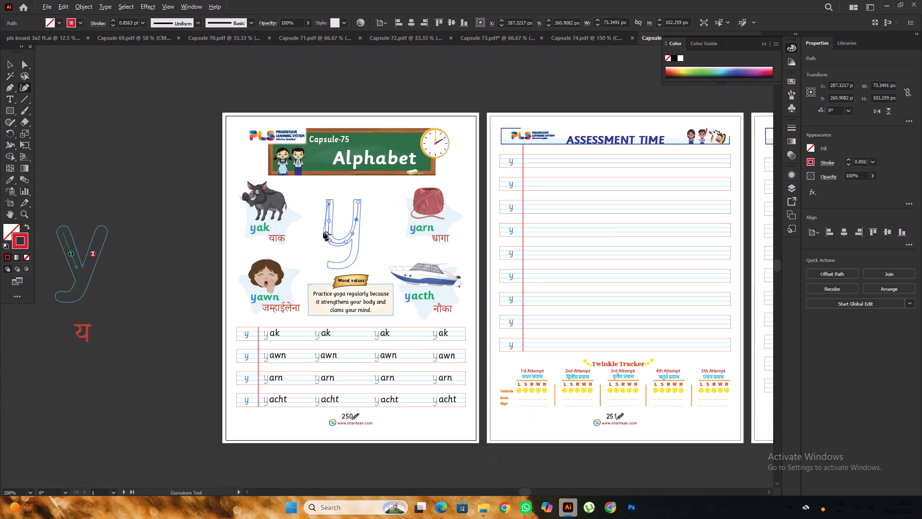
pyautogui.scroll(-2, 323, 232)
pyautogui.keyDown('alt'); pyautogui.scroll(-1, 449, 220); pyautogui.keyUp('alt')
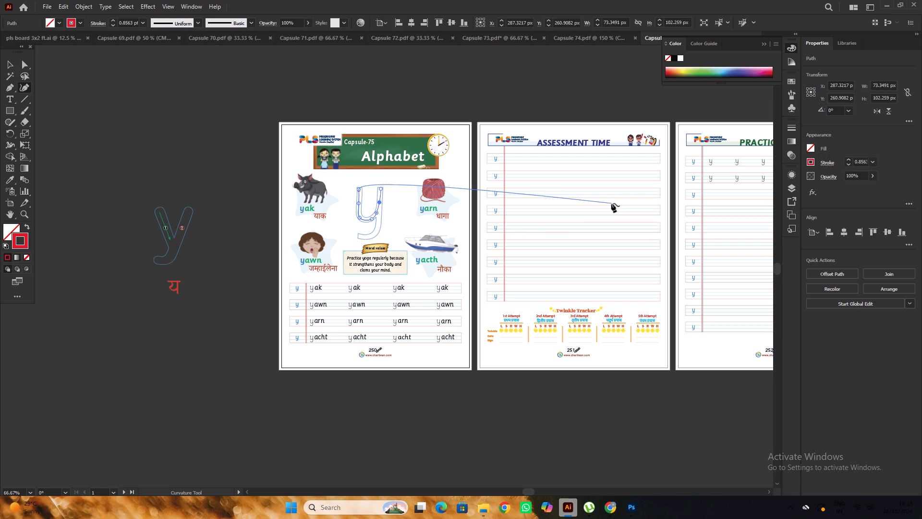
pyautogui.keyDown('alt'); pyautogui.scroll(2, 395, 210); pyautogui.keyUp('alt')
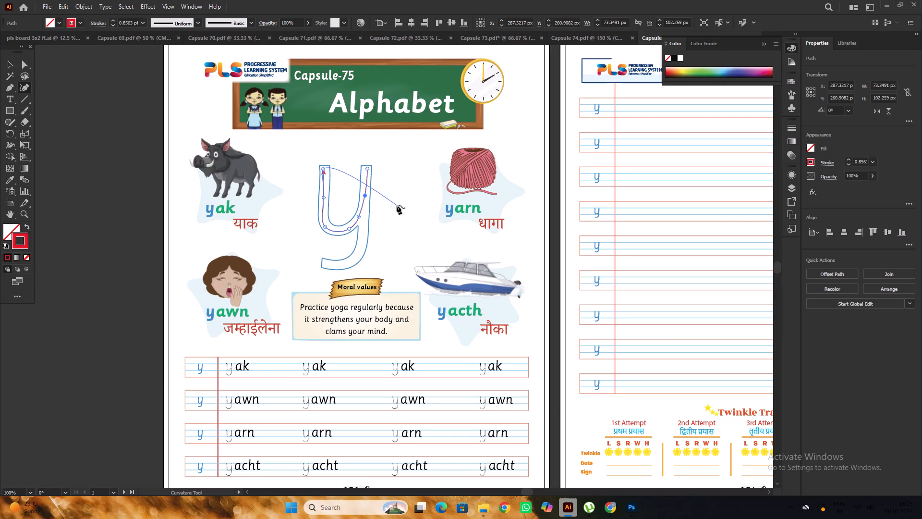
pyautogui.scroll(2, 359, 210)
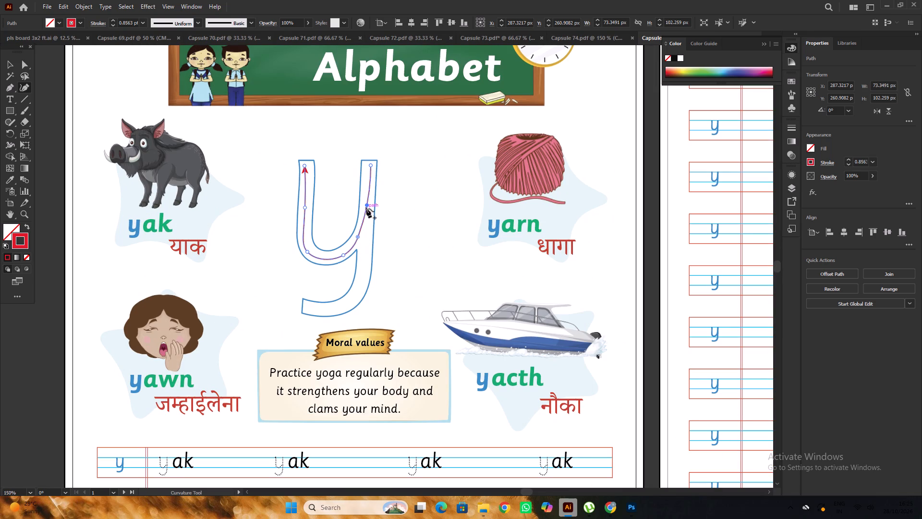
pyautogui.keyDown('alt'); pyautogui.scroll(-1, 394, 209); pyautogui.keyUp('alt')
pyautogui.click(9, 65)
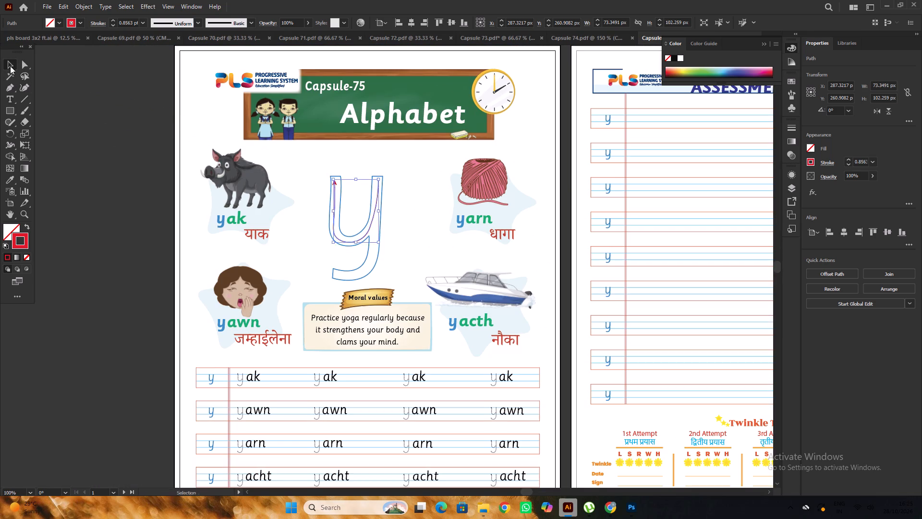
pyautogui.click(69, 115)
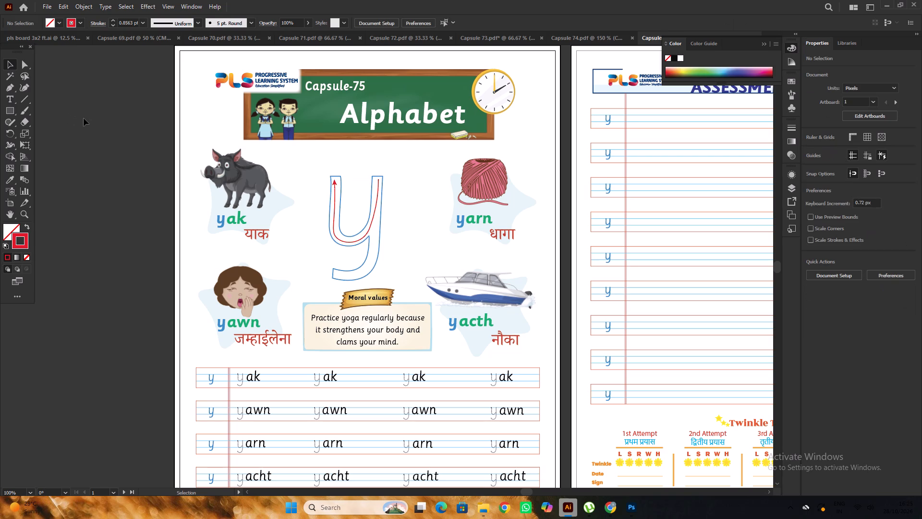
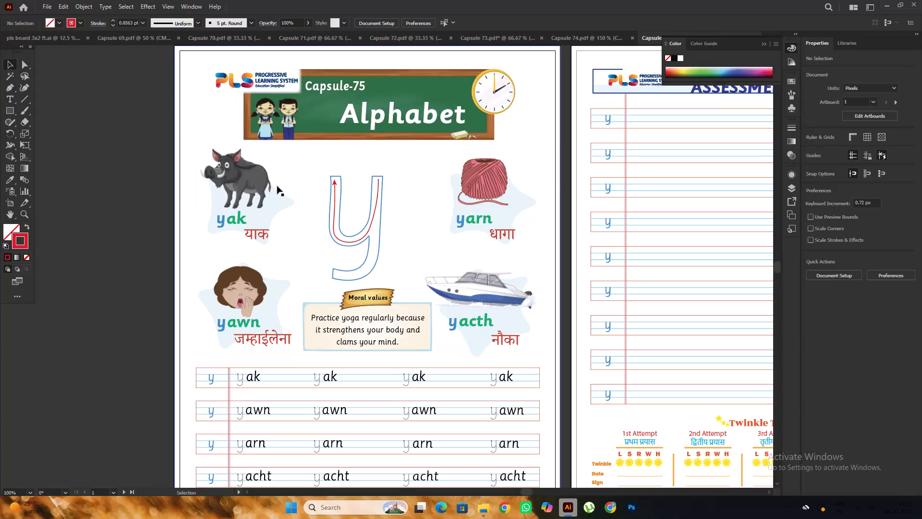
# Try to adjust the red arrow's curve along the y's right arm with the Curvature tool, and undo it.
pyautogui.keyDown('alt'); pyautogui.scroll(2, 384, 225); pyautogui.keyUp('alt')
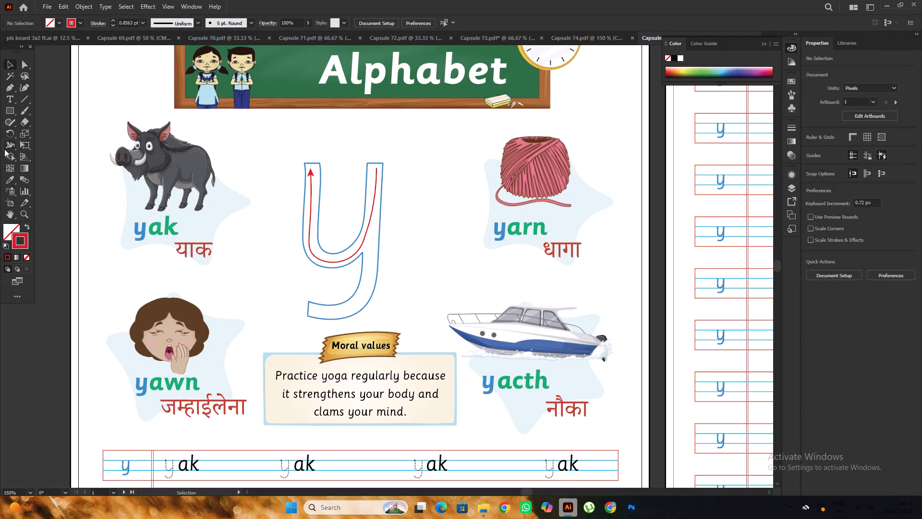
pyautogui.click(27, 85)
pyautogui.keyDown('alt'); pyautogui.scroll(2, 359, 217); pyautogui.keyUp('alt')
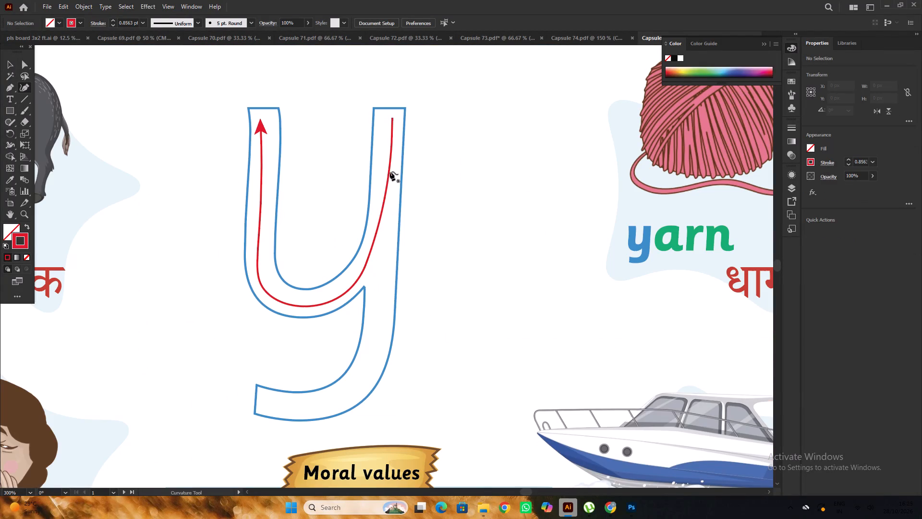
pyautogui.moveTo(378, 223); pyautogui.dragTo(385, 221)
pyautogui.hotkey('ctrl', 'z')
# Lock the blue outline letter y.
pyautogui.click(12, 64)
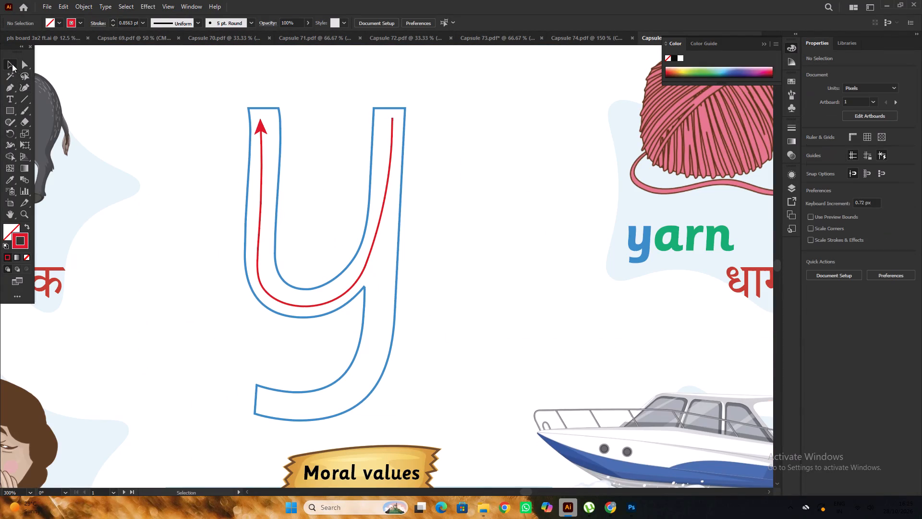
pyautogui.click(376, 229)
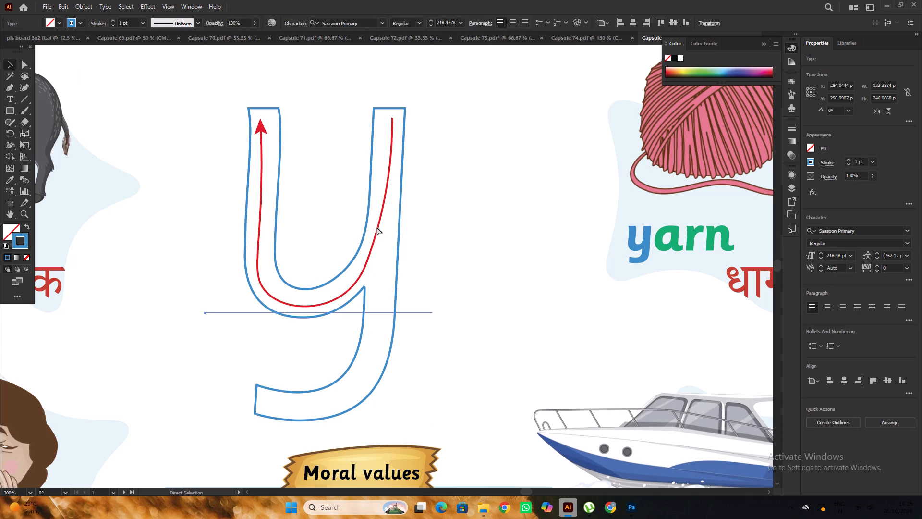
pyautogui.hotkey('ctrl', '2')
# Reshape the red arrow's right arm with the Curvature tool, moving its upper end and curve points toward the stroke's middle, and deselect it.
pyautogui.click(26, 87)
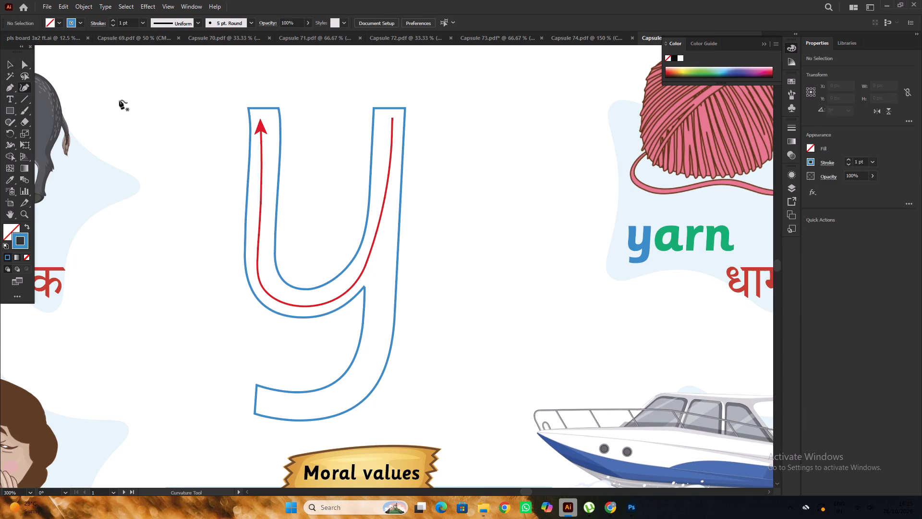
pyautogui.click(391, 118)
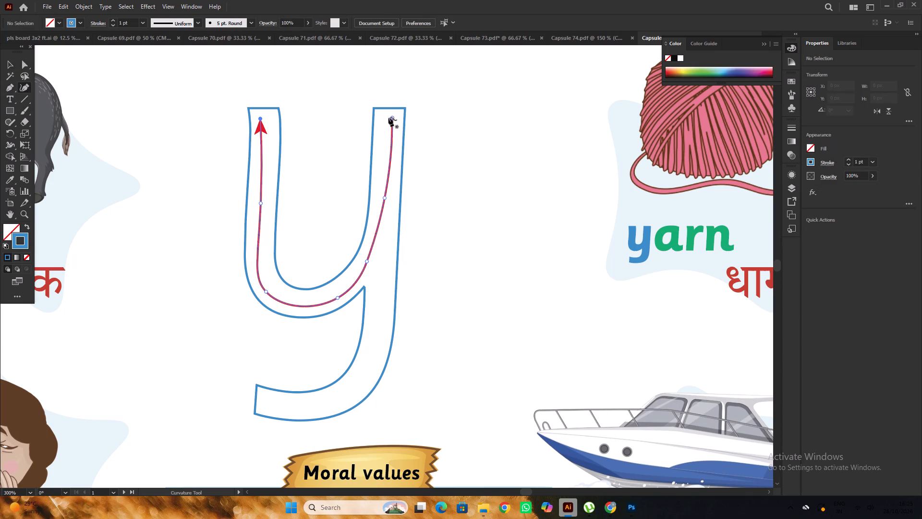
pyautogui.click(393, 117)
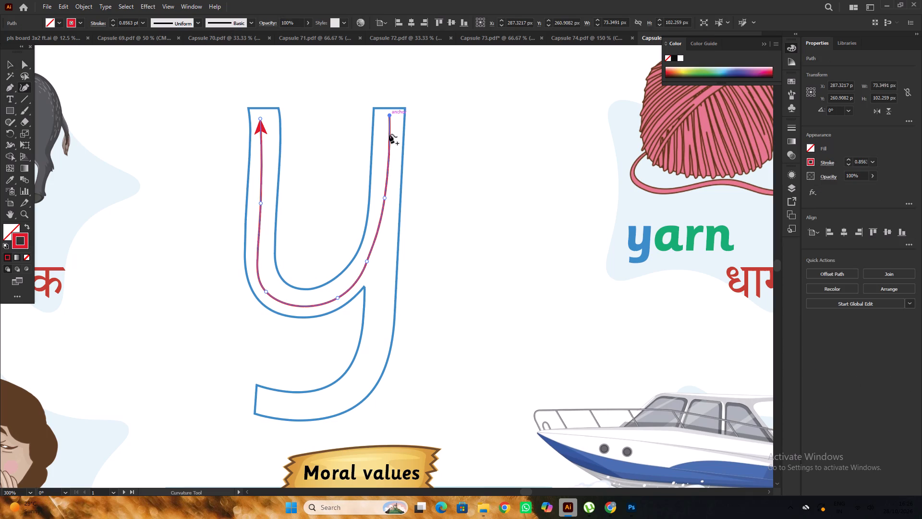
pyautogui.click(385, 198)
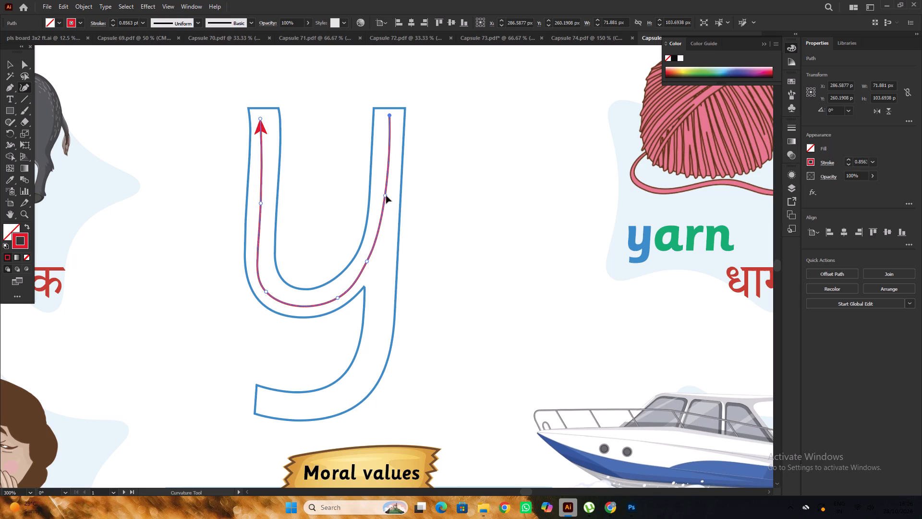
pyautogui.scroll(-3, 383, 173)
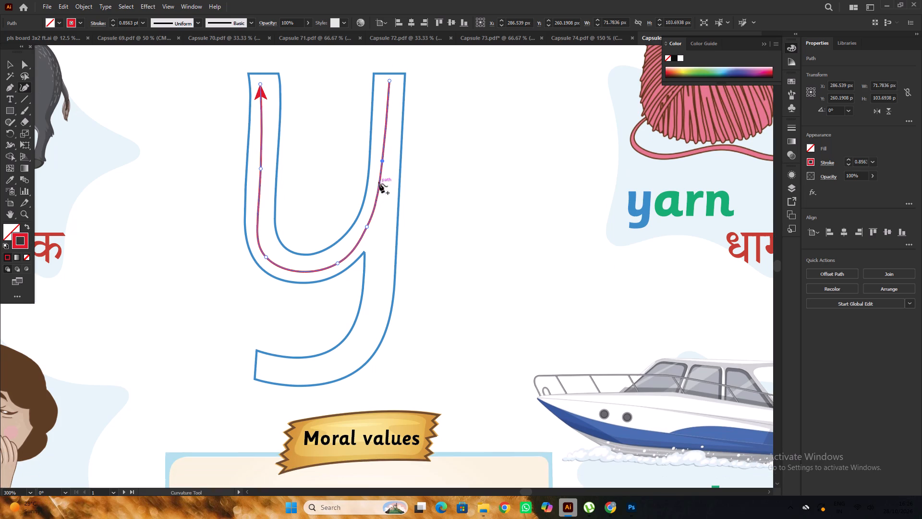
pyautogui.moveTo(365, 227); pyautogui.dragTo(370, 225)
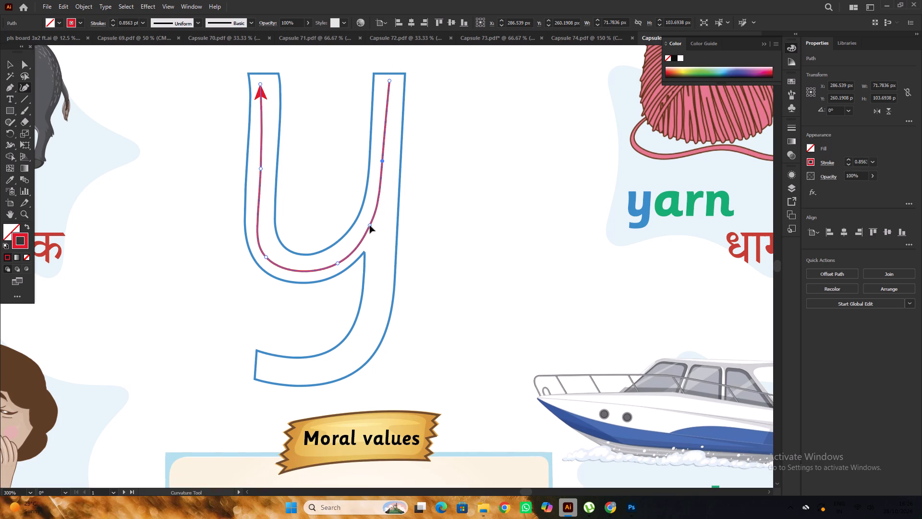
pyautogui.moveTo(370, 225); pyautogui.dragTo(370, 225)
pyautogui.keyDown('alt'); pyautogui.scroll(-2, 375, 222); pyautogui.keyUp('alt')
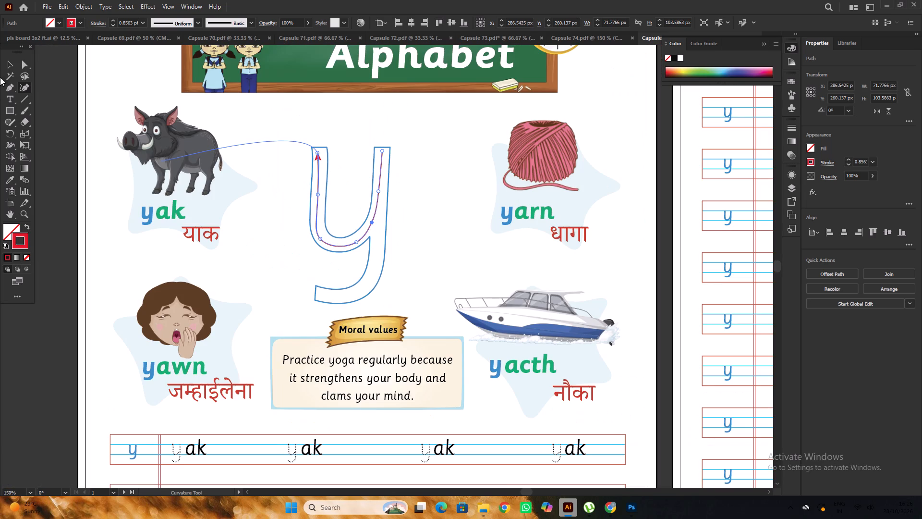
pyautogui.click(10, 65)
pyautogui.click(75, 105)
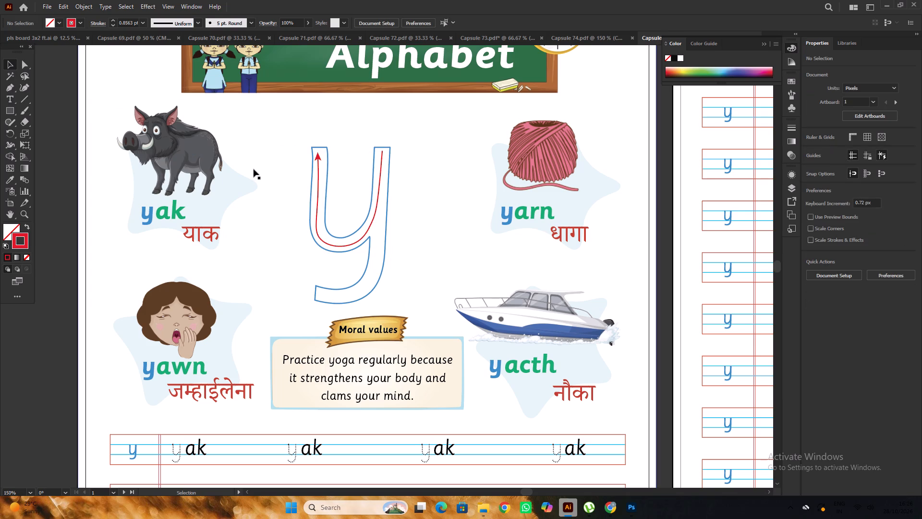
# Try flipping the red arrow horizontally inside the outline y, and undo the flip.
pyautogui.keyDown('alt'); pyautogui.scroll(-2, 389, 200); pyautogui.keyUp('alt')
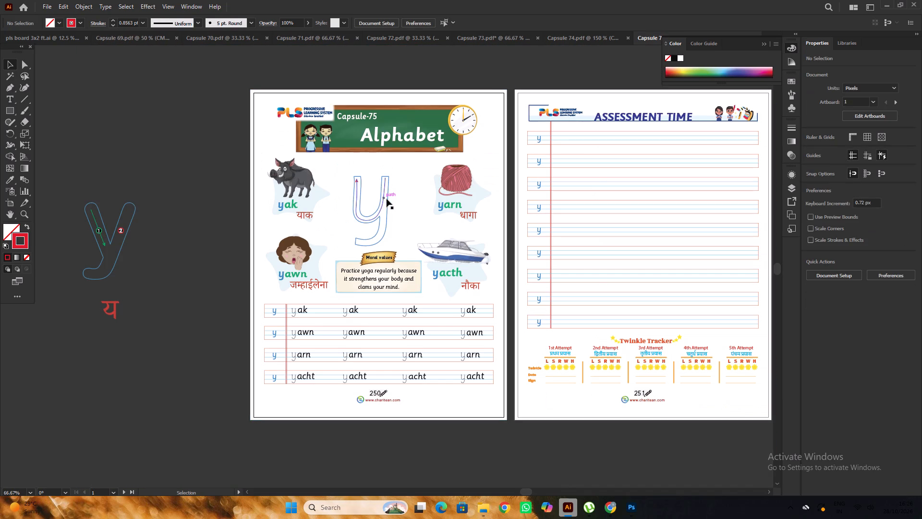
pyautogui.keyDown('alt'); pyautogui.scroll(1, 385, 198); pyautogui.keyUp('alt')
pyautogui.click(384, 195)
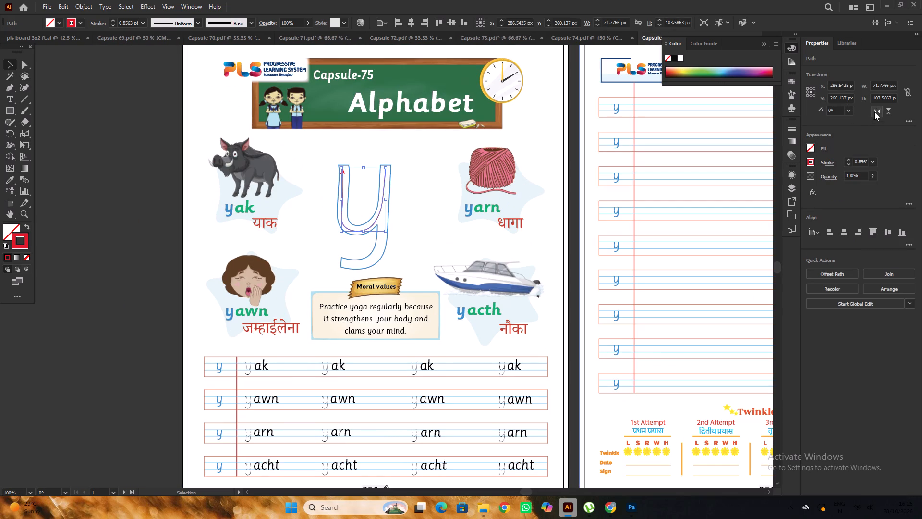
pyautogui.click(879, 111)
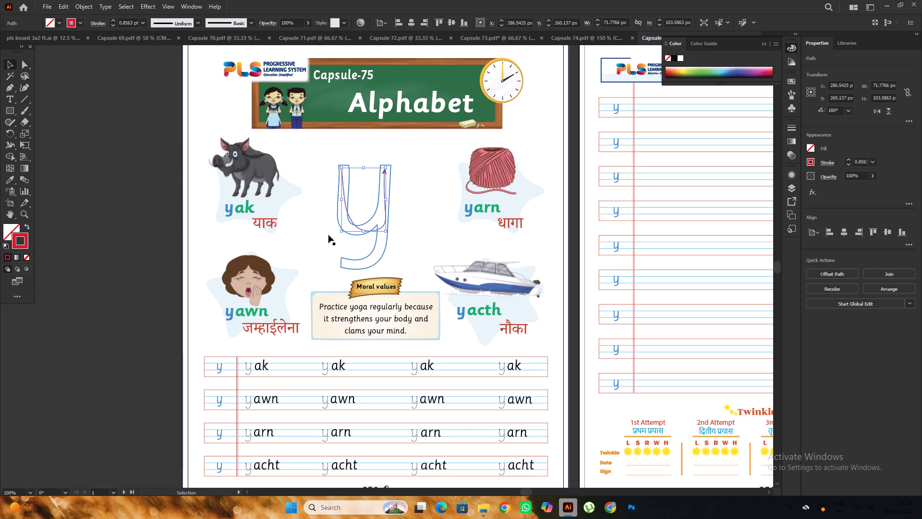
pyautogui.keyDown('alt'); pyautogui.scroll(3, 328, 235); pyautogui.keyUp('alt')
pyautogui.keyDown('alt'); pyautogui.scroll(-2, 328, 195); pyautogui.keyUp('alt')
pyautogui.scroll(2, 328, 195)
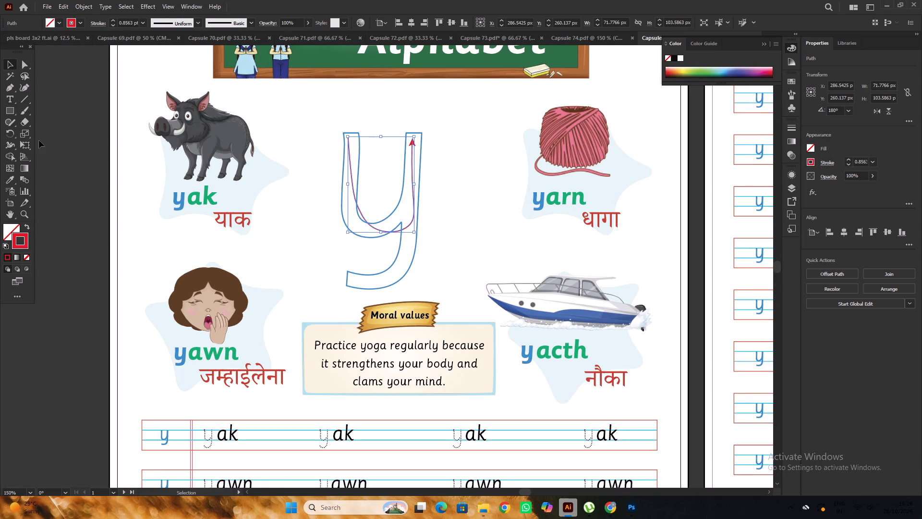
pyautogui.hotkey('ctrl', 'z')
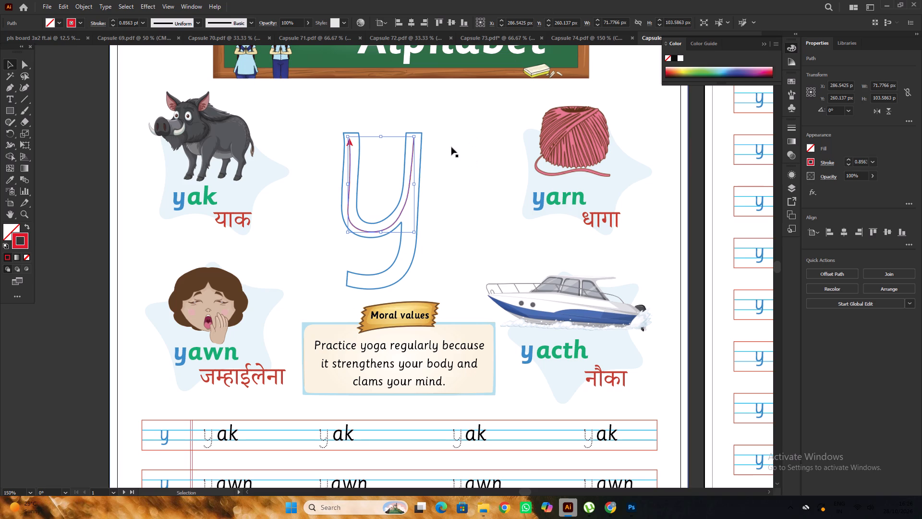
# Lock the background rectangle of the Capsule-75 Alphabet page.
pyautogui.scroll(2, 409, 186)
pyautogui.scroll(-1, 417, 177)
pyautogui.keyDown('alt'); pyautogui.scroll(-1, 444, 156); pyautogui.keyUp('alt')
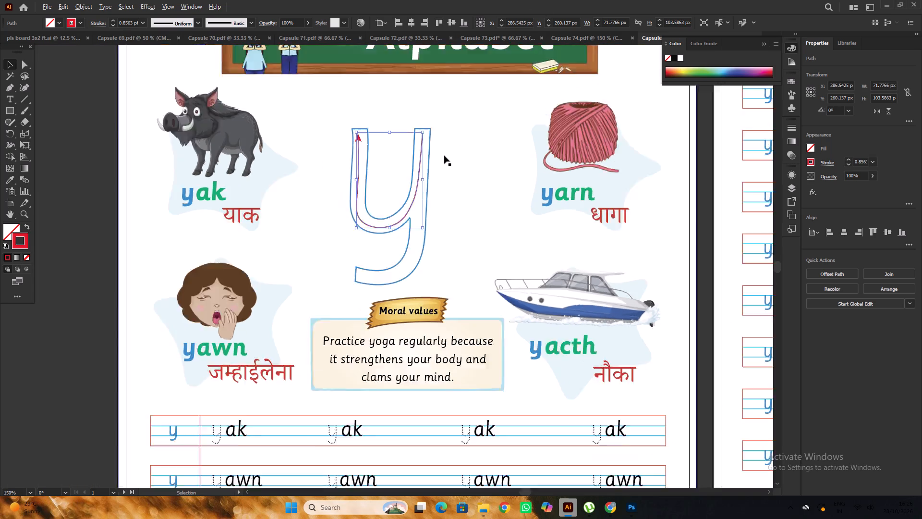
pyautogui.keyDown('alt'); pyautogui.scroll(-2, 444, 156); pyautogui.keyUp('alt')
pyautogui.click(230, 140)
pyautogui.keyDown('alt'); pyautogui.scroll(-1, 398, 152); pyautogui.keyUp('alt')
pyautogui.click(271, 127)
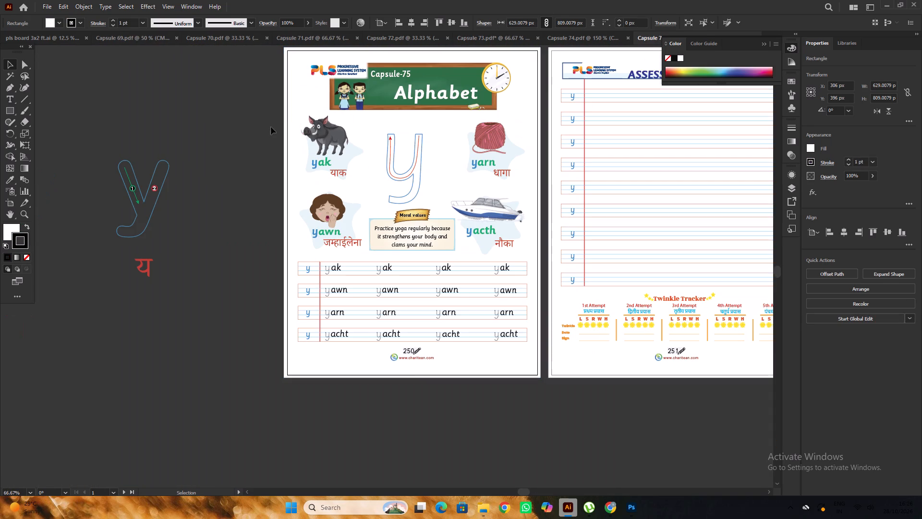
pyautogui.click(289, 118)
pyautogui.hotkey('ctrl', '2')
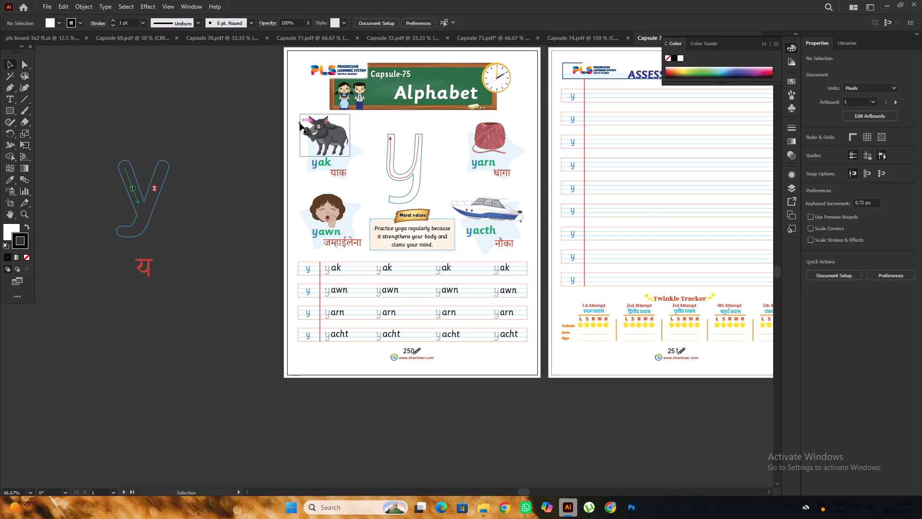
# Move the green arrow from the old numbered y beside the page onto the right arm of the new outline y.
pyautogui.keyDown('alt'); pyautogui.scroll(1, 377, 146); pyautogui.keyUp('alt')
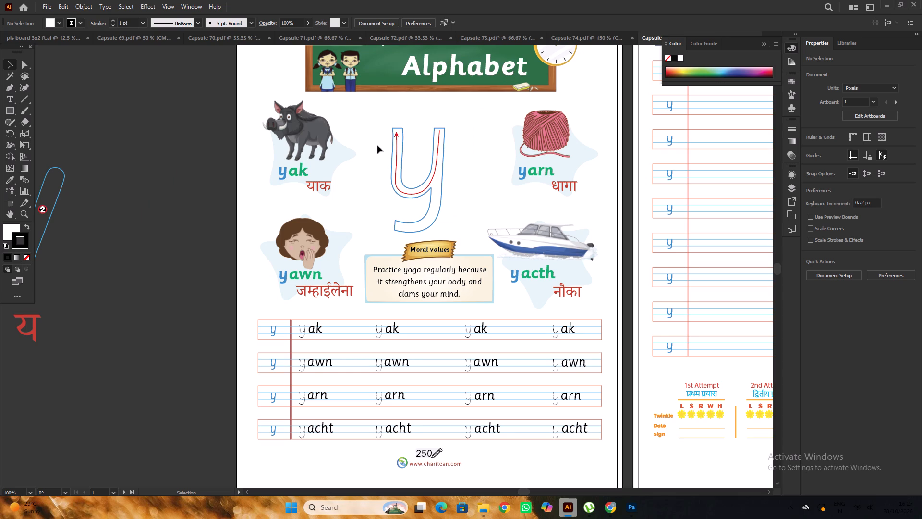
pyautogui.scroll(-3, 377, 113)
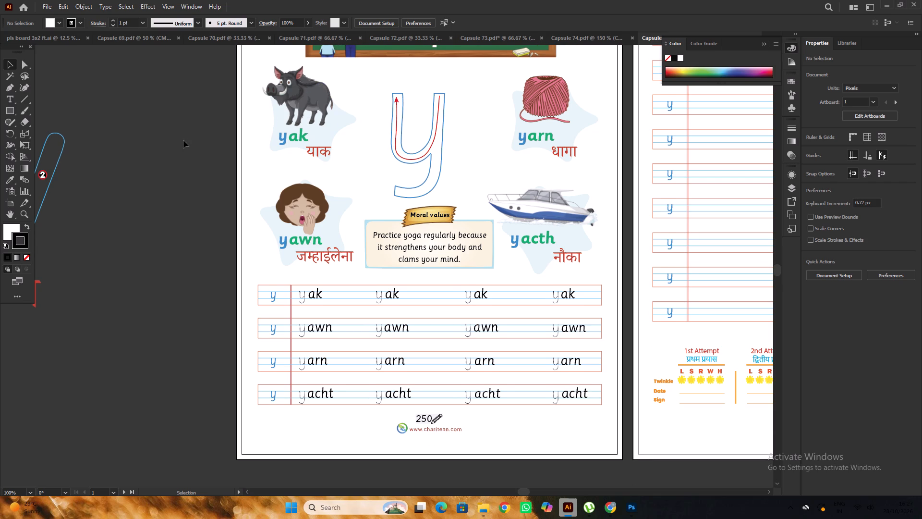
pyautogui.moveTo(183, 140); pyautogui.dragTo(202, 143, button='middle')
pyautogui.scroll(3, 277, 144)
pyautogui.scroll(-3, 181, 153)
pyautogui.moveTo(181, 155); pyautogui.dragTo(232, 167, button='middle')
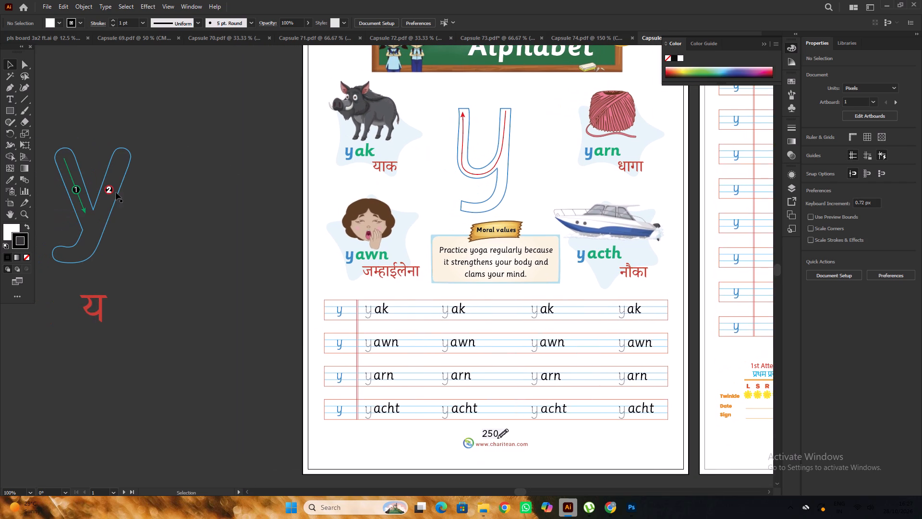
pyautogui.moveTo(84, 208); pyautogui.dragTo(526, 186)
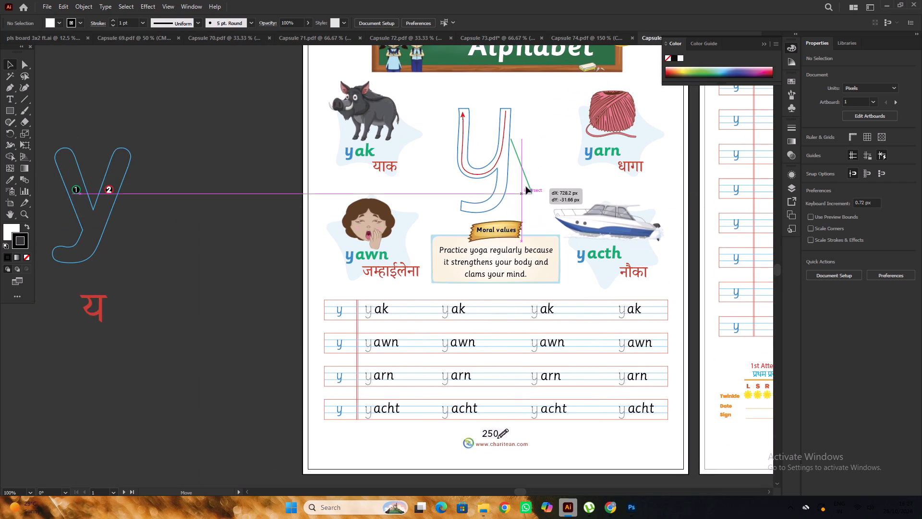
pyautogui.moveTo(526, 186); pyautogui.dragTo(510, 179)
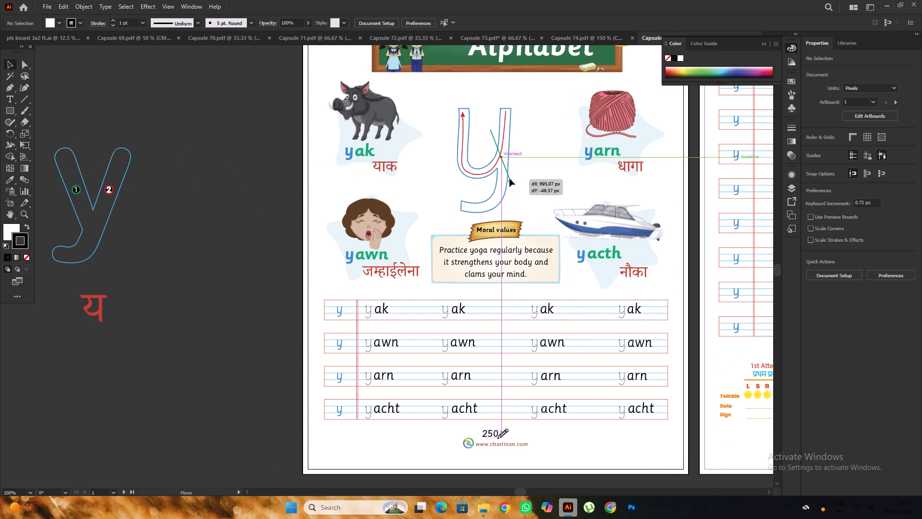
pyautogui.moveTo(510, 179); pyautogui.dragTo(512, 180)
# Turn the green arrow vertical, about 101 px long, and place it along the outline y's right stem.
pyautogui.keyDown('alt'); pyautogui.scroll(2, 512, 180); pyautogui.keyUp('alt')
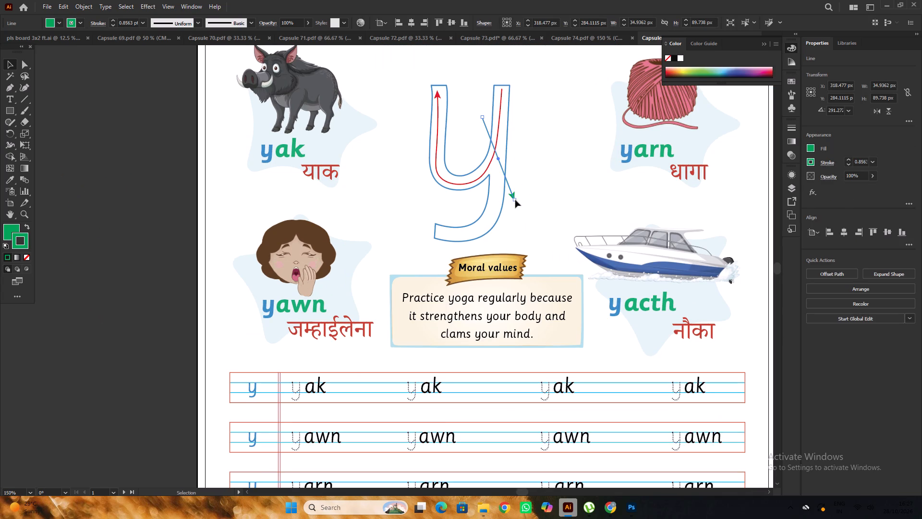
pyautogui.moveTo(515, 200); pyautogui.dragTo(474, 210)
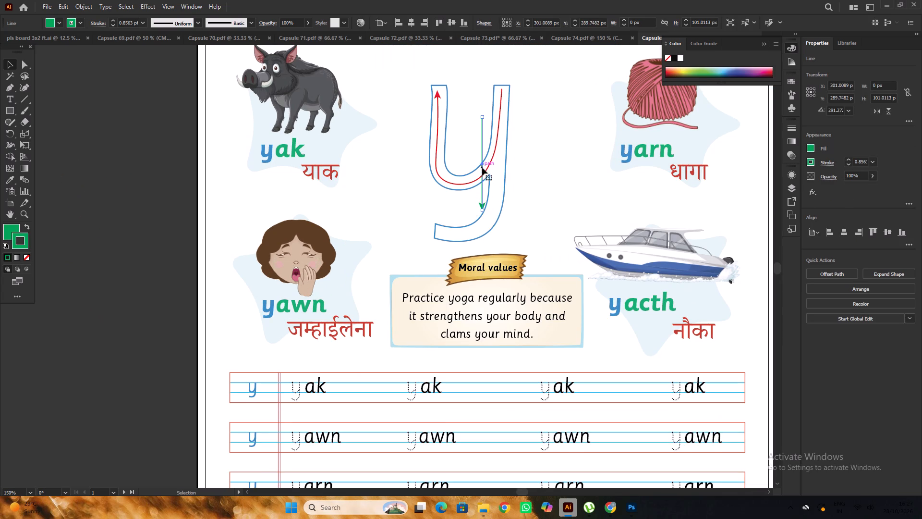
pyautogui.moveTo(482, 166); pyautogui.dragTo(500, 183)
# Move only the green arrow's head end to the tip of the y's tail, keeping its start on the right stem.
pyautogui.scroll(-1, 500, 183)
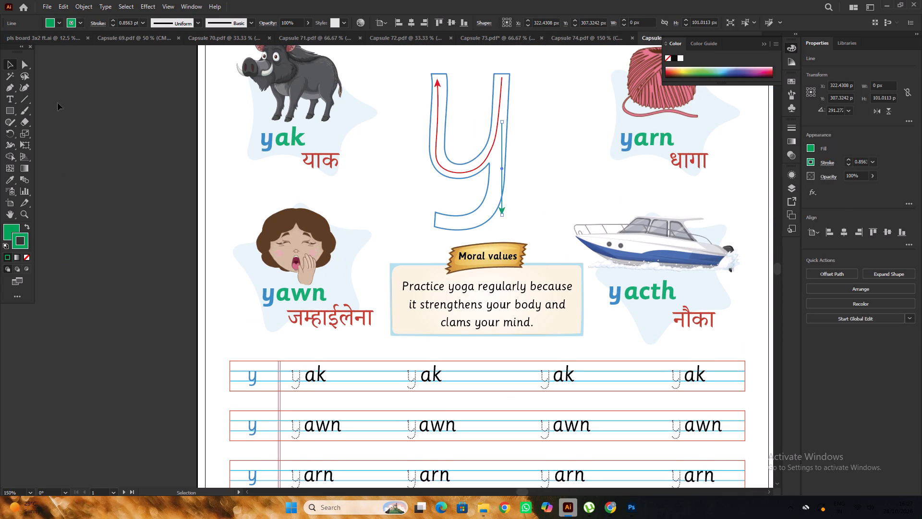
pyautogui.click(25, 67)
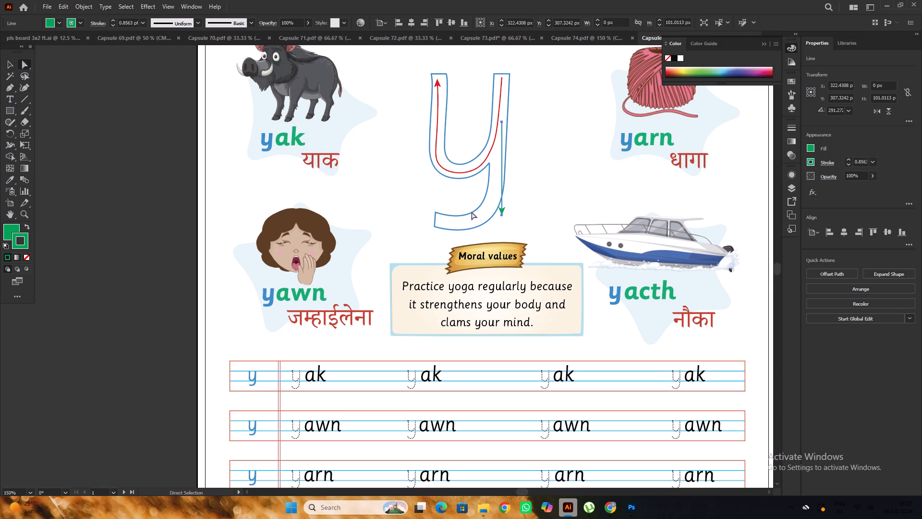
pyautogui.keyDown('alt'); pyautogui.scroll(2, 502, 214); pyautogui.keyUp('alt')
pyautogui.moveTo(501, 215); pyautogui.dragTo(447, 235)
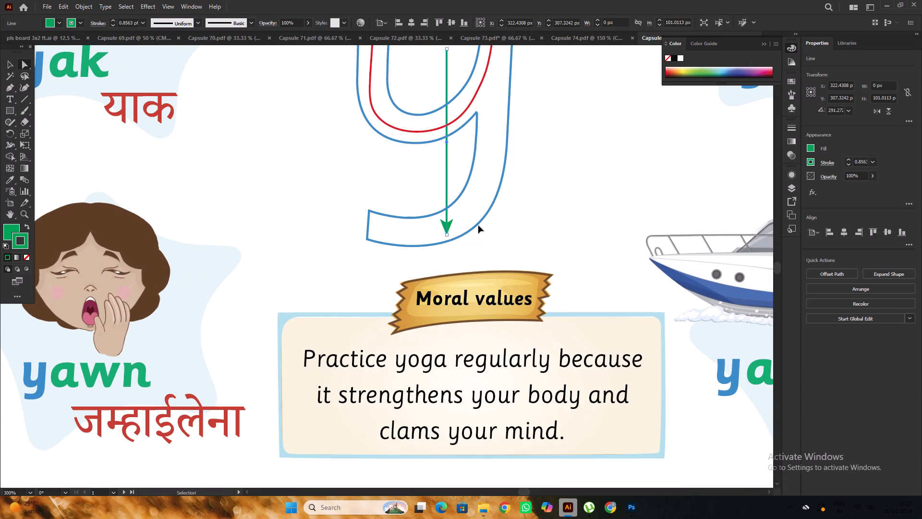
pyautogui.hotkey('ctrl', 'z')
pyautogui.scroll(2, 495, 217)
pyautogui.click(502, 238)
pyautogui.moveTo(502, 238); pyautogui.dragTo(394, 256)
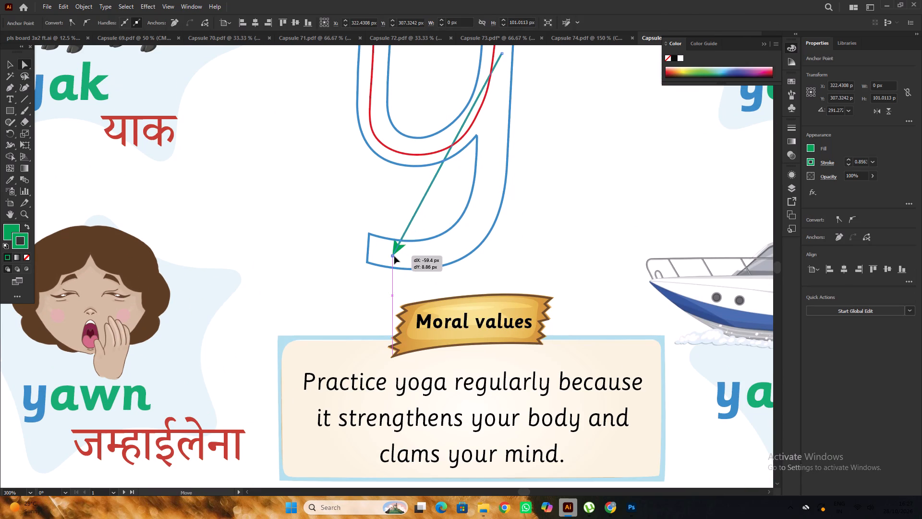
pyautogui.moveTo(394, 256); pyautogui.dragTo(378, 259)
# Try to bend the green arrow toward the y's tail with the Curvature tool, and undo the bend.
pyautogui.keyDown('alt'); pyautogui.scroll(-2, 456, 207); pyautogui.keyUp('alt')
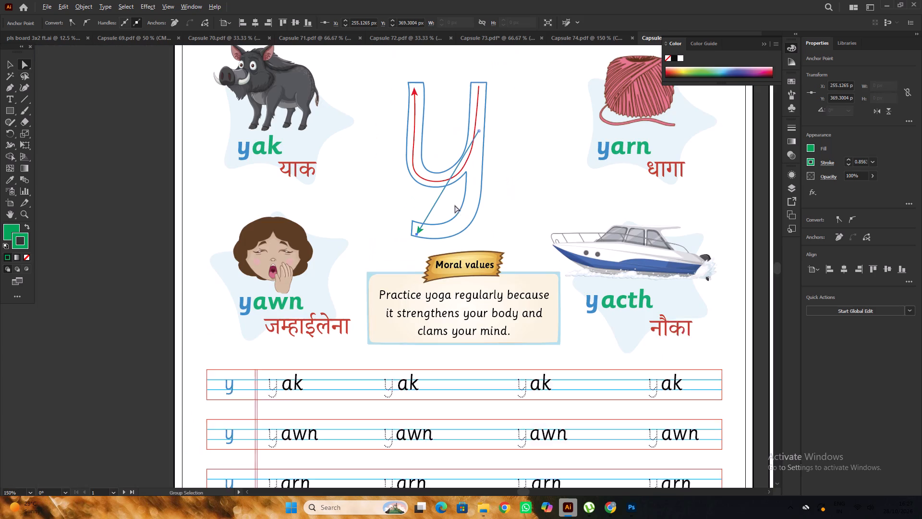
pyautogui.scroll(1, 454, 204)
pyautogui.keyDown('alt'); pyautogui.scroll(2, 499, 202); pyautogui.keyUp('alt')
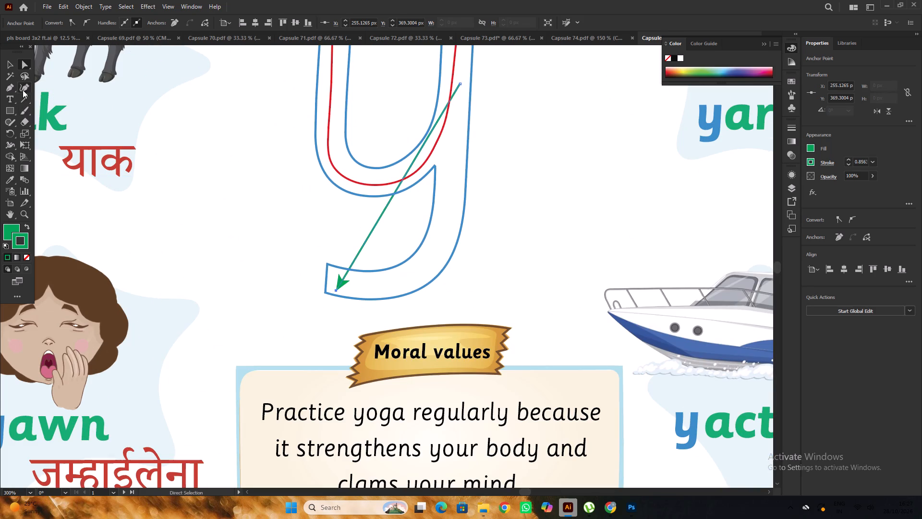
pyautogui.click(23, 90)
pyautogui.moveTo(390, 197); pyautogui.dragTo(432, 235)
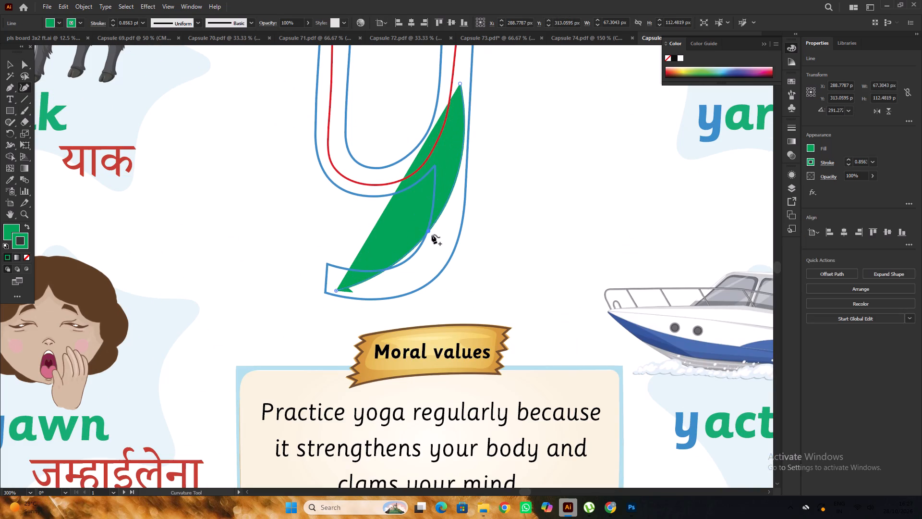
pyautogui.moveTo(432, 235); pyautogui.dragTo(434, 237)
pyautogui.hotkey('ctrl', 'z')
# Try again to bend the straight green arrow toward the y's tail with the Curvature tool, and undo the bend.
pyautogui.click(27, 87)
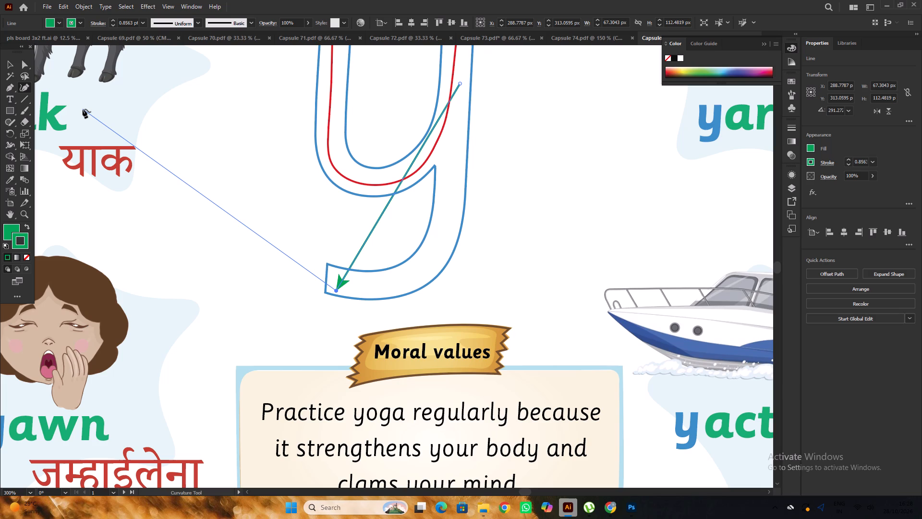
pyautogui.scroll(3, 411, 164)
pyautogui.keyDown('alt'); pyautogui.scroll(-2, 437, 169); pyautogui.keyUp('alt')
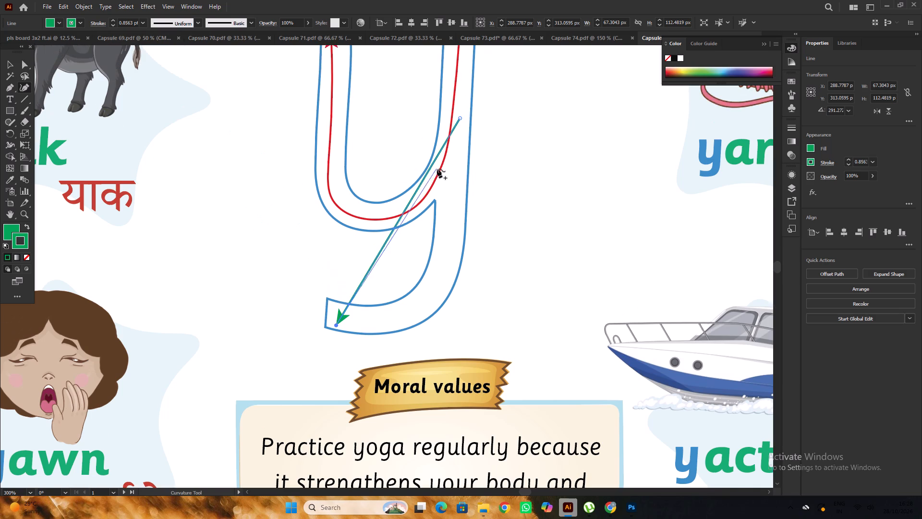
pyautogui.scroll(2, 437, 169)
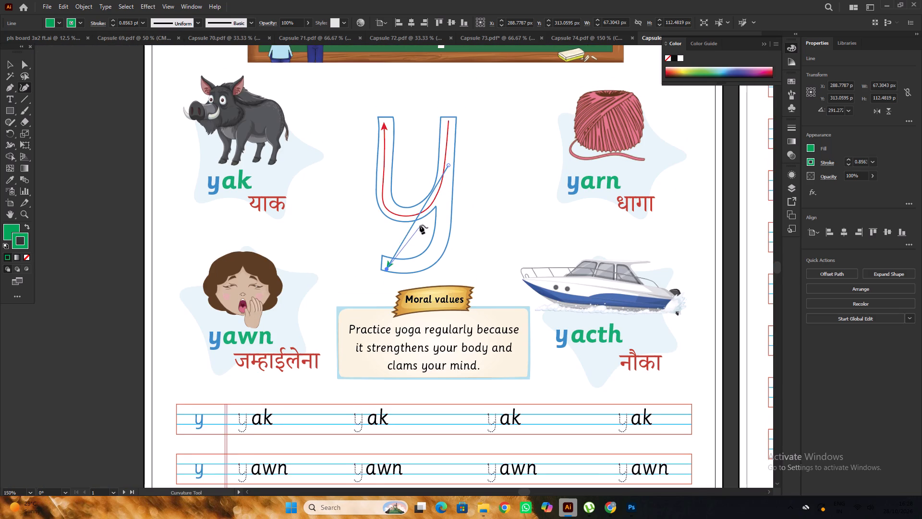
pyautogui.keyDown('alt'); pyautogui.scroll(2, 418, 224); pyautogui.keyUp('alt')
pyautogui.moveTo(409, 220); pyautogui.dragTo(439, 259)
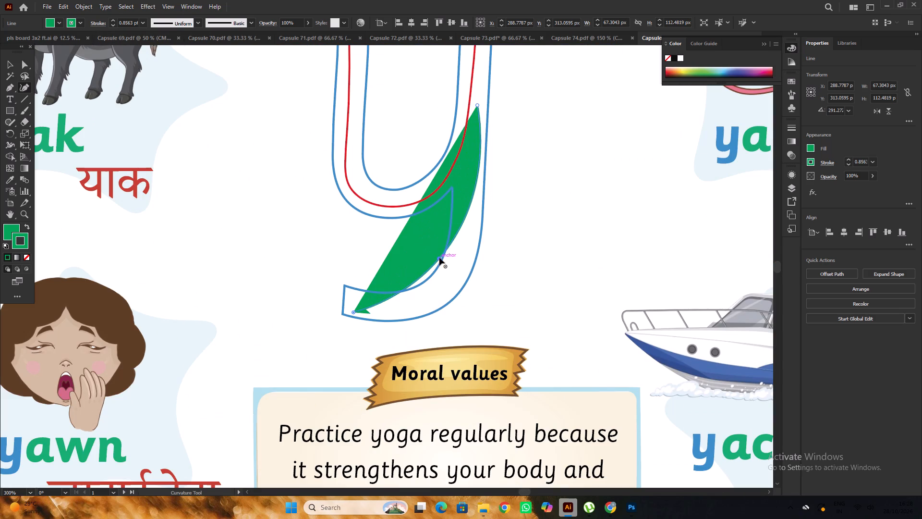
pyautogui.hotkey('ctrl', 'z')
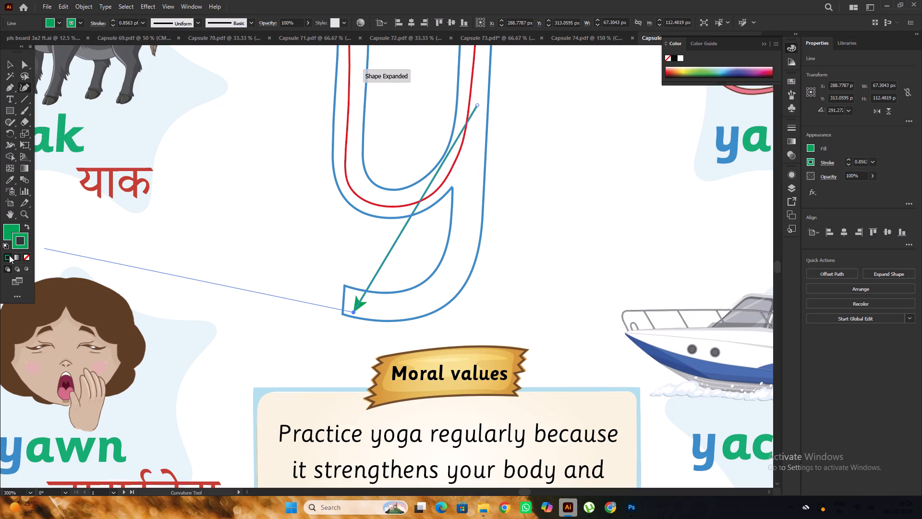
# Remove the green arrow's fill, keeping only its green stroke.
pyautogui.doubleClick(12, 230)
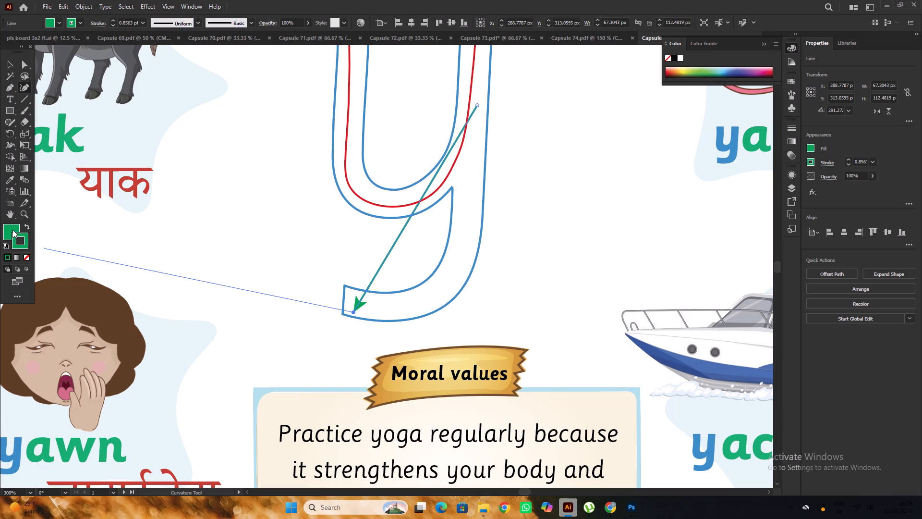
pyautogui.click(25, 255)
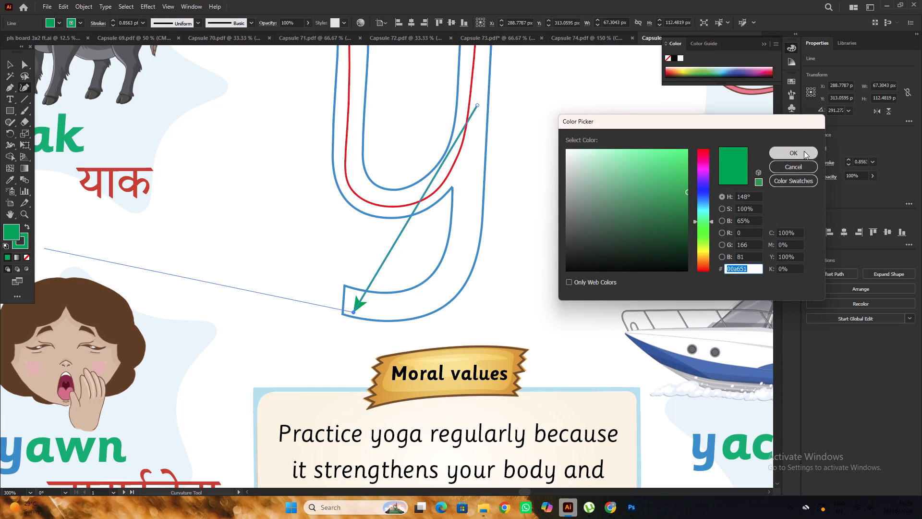
pyautogui.click(801, 161)
pyautogui.click(26, 257)
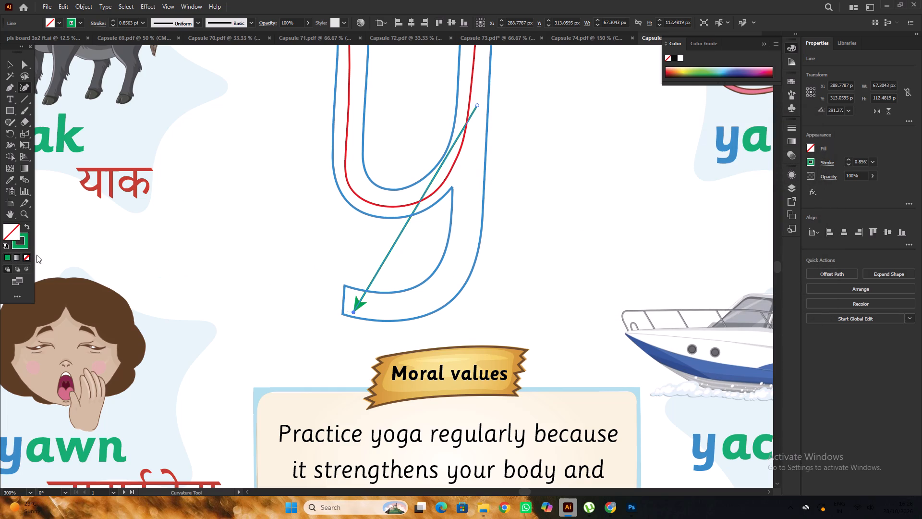
# Bend the green arrow with the Curvature tool, adding two curve points so it runs down inside the right stem and around the tail.
pyautogui.keyDown('alt'); pyautogui.scroll(-2, 342, 216); pyautogui.keyUp('alt')
pyautogui.click(7, 64)
pyautogui.keyDown('alt'); pyautogui.scroll(1, 160, 179); pyautogui.keyUp('alt')
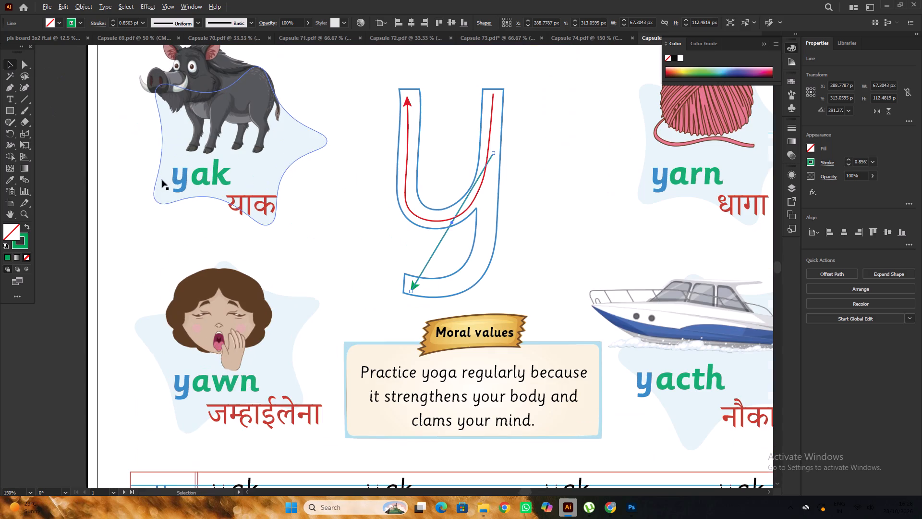
pyautogui.click(27, 87)
pyautogui.keyDown('alt'); pyautogui.scroll(1, 453, 218); pyautogui.keyUp('alt')
pyautogui.moveTo(449, 227); pyautogui.dragTo(467, 245)
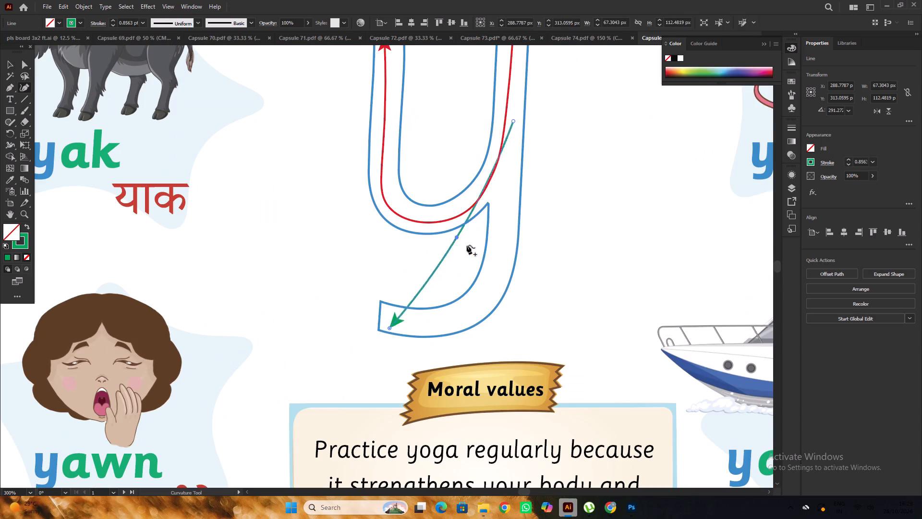
pyautogui.moveTo(467, 245); pyautogui.dragTo(482, 286)
pyautogui.keyDown('alt'); pyautogui.scroll(2, 500, 235); pyautogui.keyUp('alt')
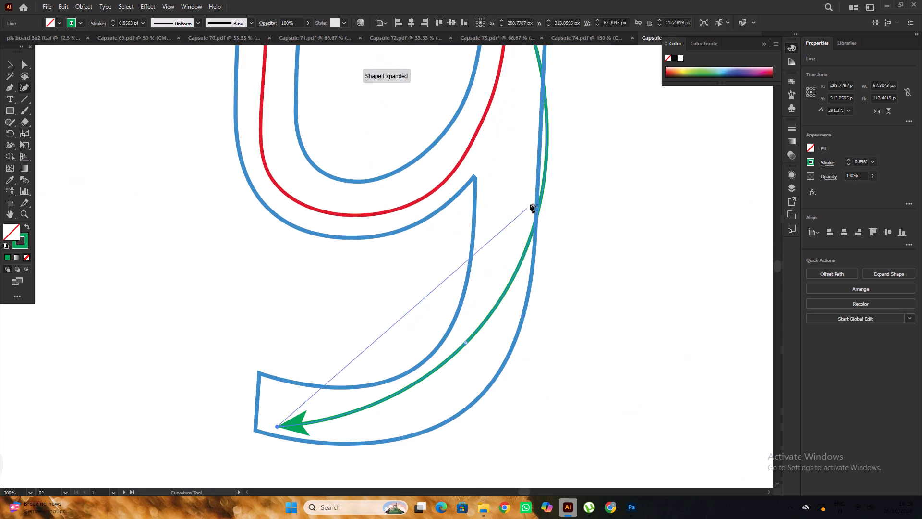
pyautogui.scroll(3, 530, 204)
pyautogui.keyDown('alt'); pyautogui.scroll(-1, 532, 209); pyautogui.keyUp('alt')
pyautogui.moveTo(541, 203); pyautogui.dragTo(525, 208)
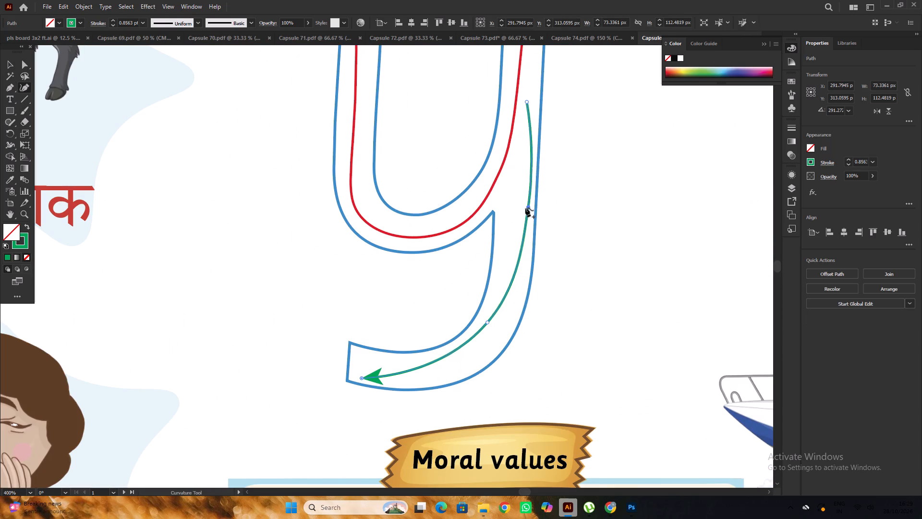
pyautogui.moveTo(525, 208); pyautogui.dragTo(518, 211)
# Fine-tune the green arrow's lower bend and head end so it runs centred inside the outline y's tail, and deselect it.
pyautogui.keyDown('alt'); pyautogui.scroll(-2, 518, 211); pyautogui.keyUp('alt')
pyautogui.keyDown('alt'); pyautogui.scroll(1, 497, 280); pyautogui.keyUp('alt')
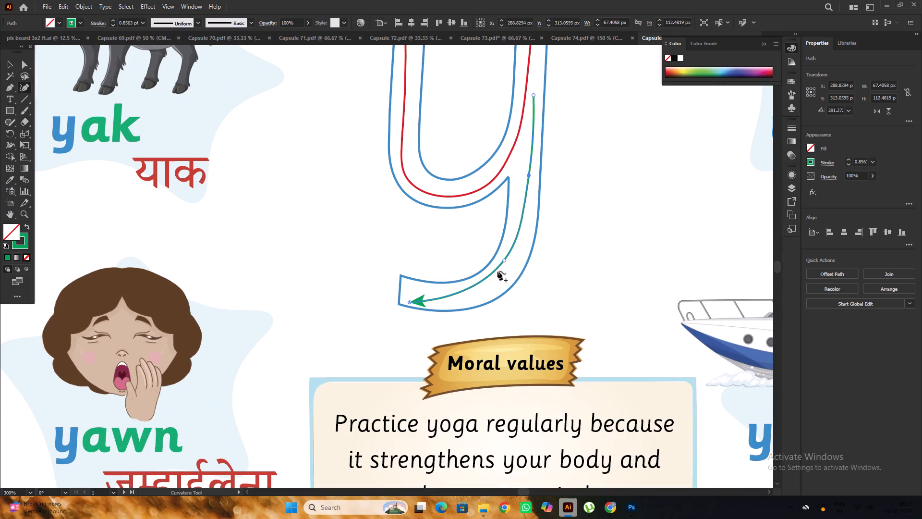
pyautogui.moveTo(504, 261); pyautogui.dragTo(508, 269)
pyautogui.keyDown('alt'); pyautogui.scroll(1, 434, 297); pyautogui.keyUp('alt')
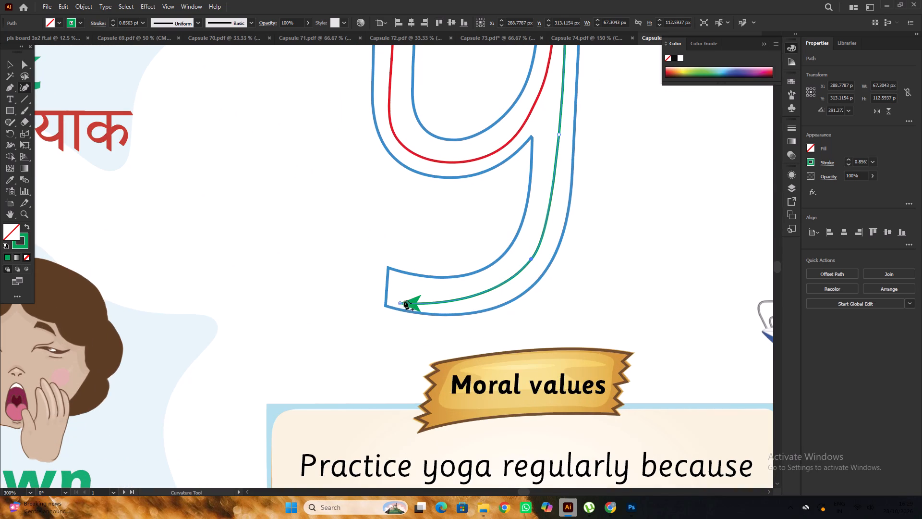
pyautogui.moveTo(398, 303); pyautogui.dragTo(399, 294)
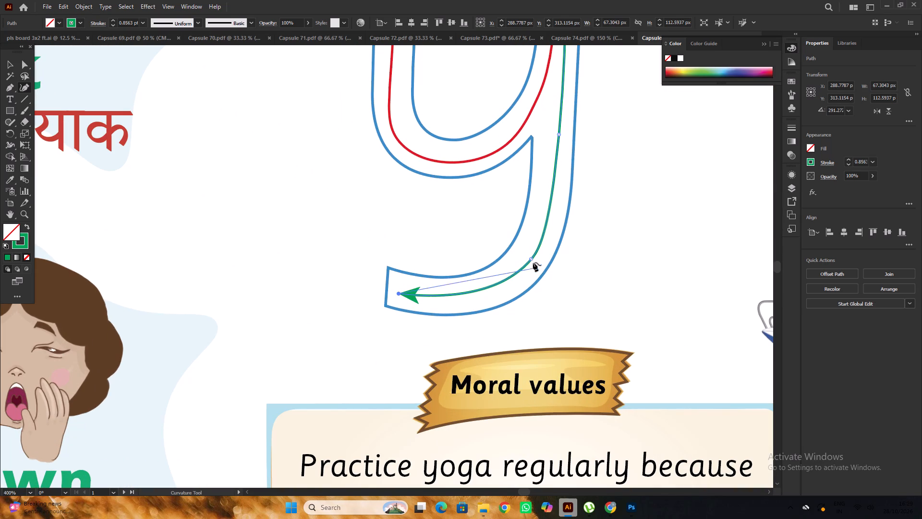
pyautogui.moveTo(531, 259); pyautogui.dragTo(526, 268)
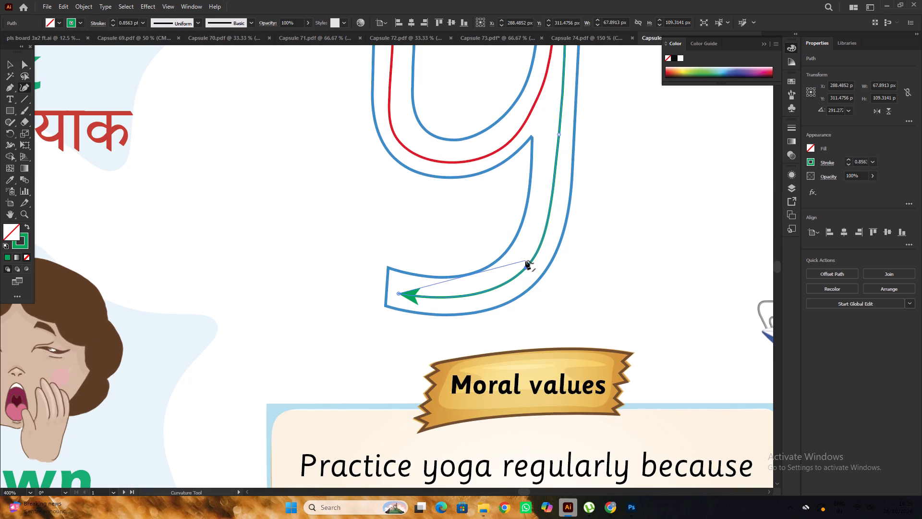
pyautogui.scroll(7, 536, 213)
pyautogui.keyDown('alt'); pyautogui.scroll(-4, 557, 213); pyautogui.keyUp('alt')
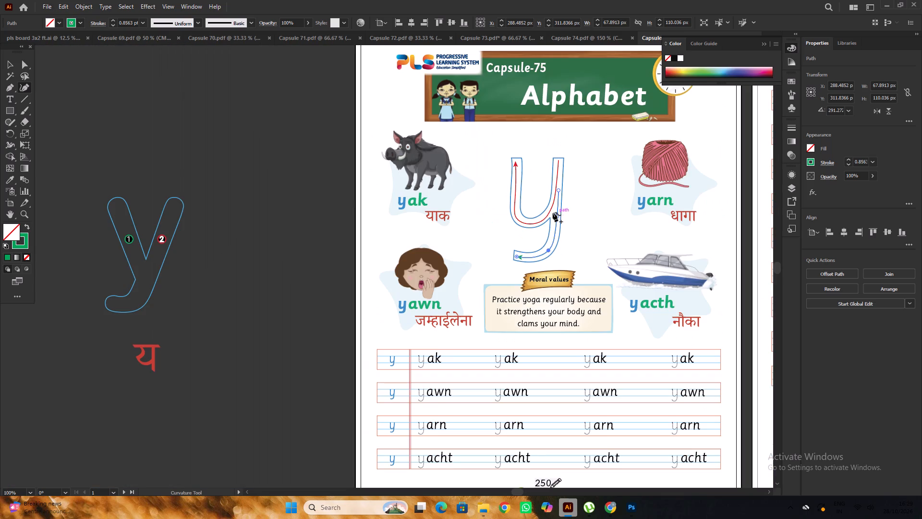
pyautogui.click(7, 64)
pyautogui.click(201, 109)
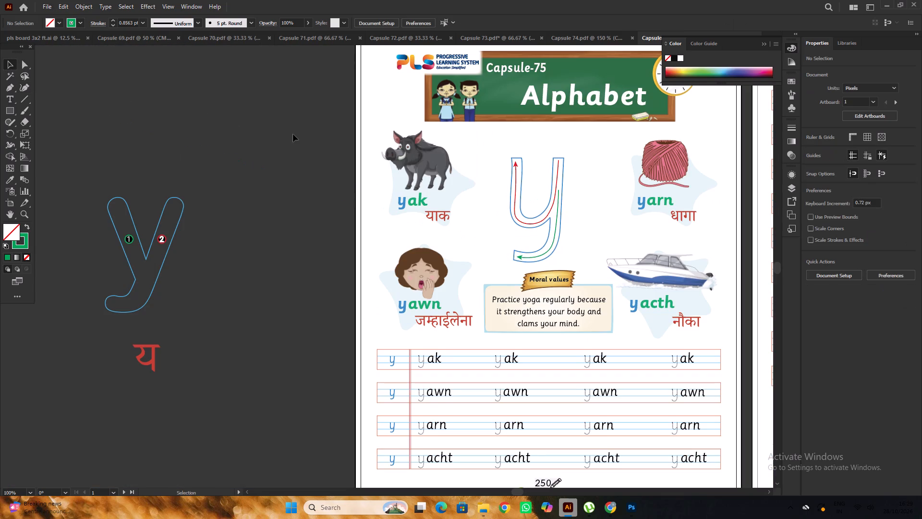
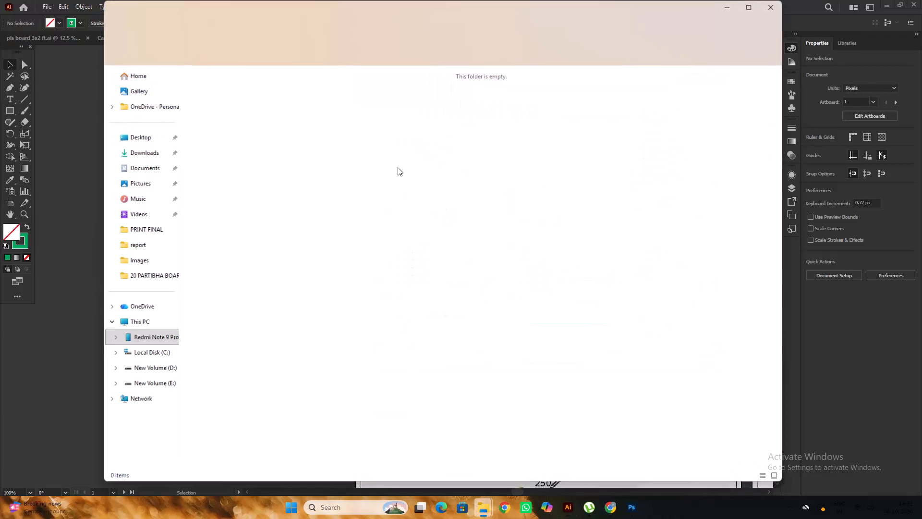
# Examine the numbered stroke arrows of Capsule 72's tracing x and the pages of Capsule 74, and return to Capsule 75.
pyautogui.click(770, 10)
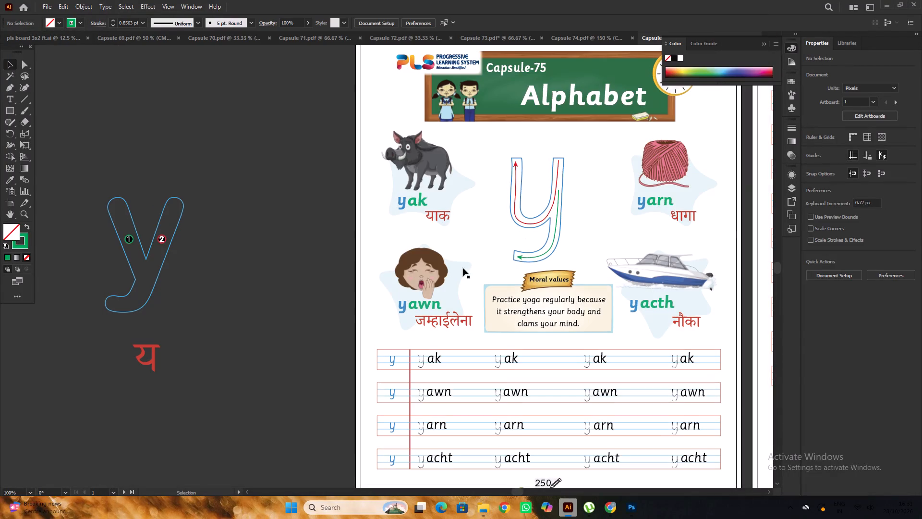
pyautogui.keyDown('alt'); pyautogui.scroll(-3, 271, 167); pyautogui.keyUp('alt')
pyautogui.keyDown('alt'); pyautogui.scroll(5, 186, 214); pyautogui.keyUp('alt')
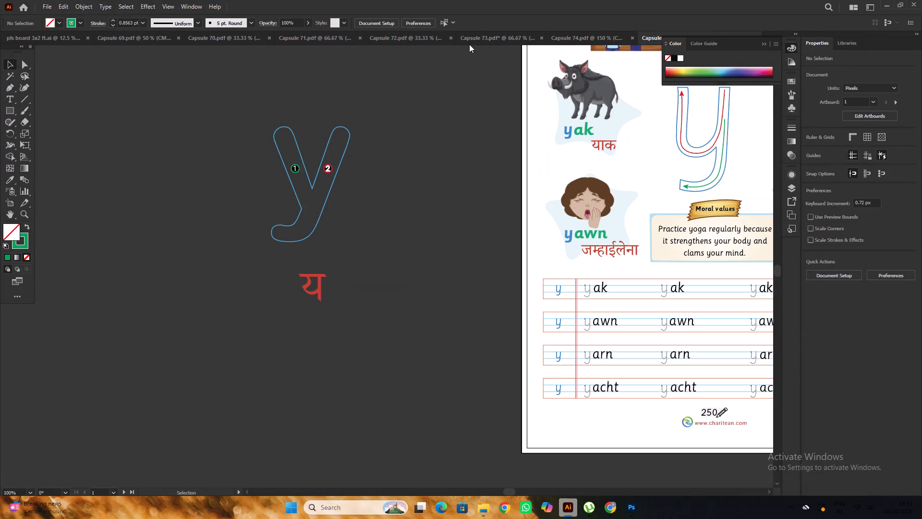
pyautogui.click(409, 40)
pyautogui.keyDown('alt'); pyautogui.scroll(-3, 529, 154); pyautogui.keyUp('alt')
pyautogui.keyDown('alt'); pyautogui.scroll(5, 206, 147); pyautogui.keyUp('alt')
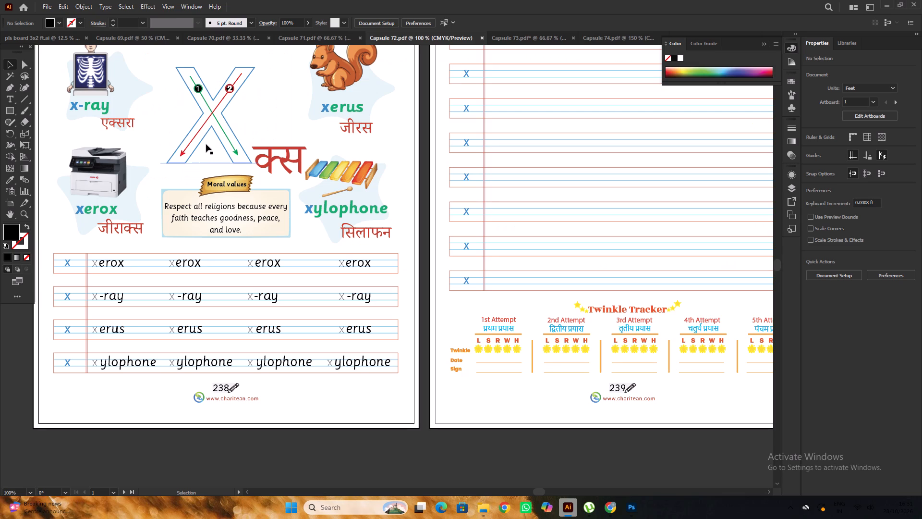
pyautogui.scroll(1, 218, 143)
pyautogui.click(632, 36)
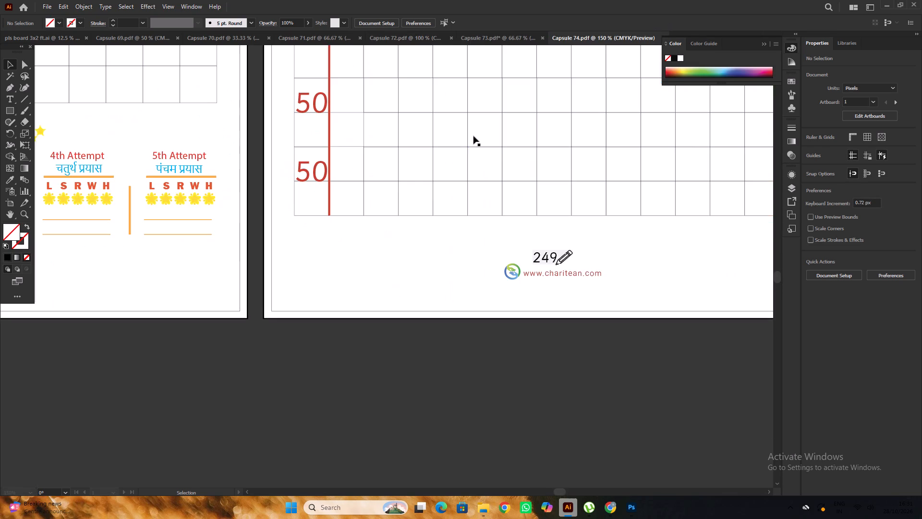
pyautogui.keyDown('alt'); pyautogui.scroll(-2, 463, 197); pyautogui.keyUp('alt')
pyautogui.scroll(1, 463, 197)
pyautogui.keyDown('alt'); pyautogui.scroll(-1, 463, 197); pyautogui.keyUp('alt')
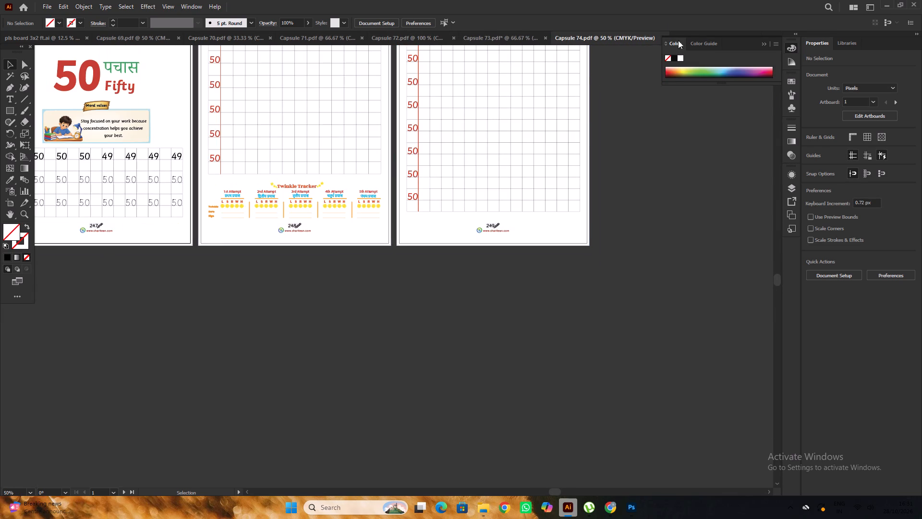
pyautogui.click(765, 43)
pyautogui.click(704, 39)
pyautogui.keyDown('alt'); pyautogui.scroll(-3, 362, 142); pyautogui.keyUp('alt')
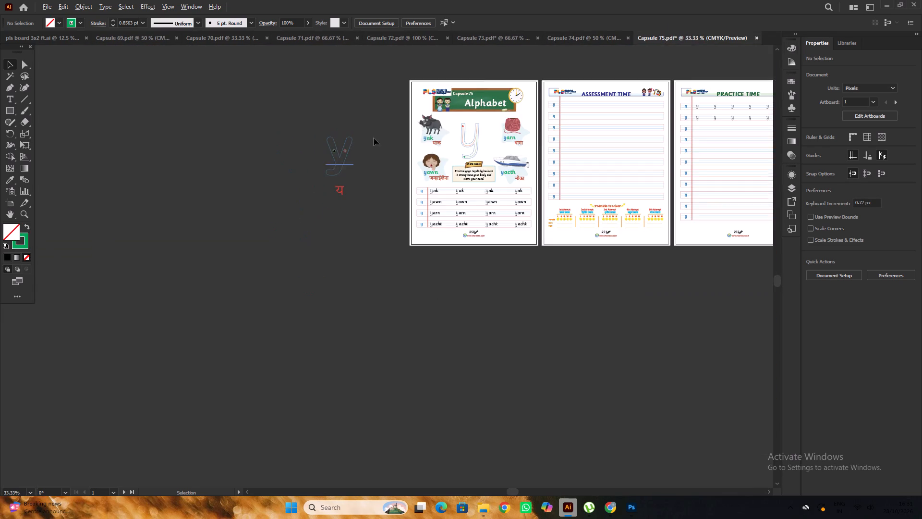
pyautogui.keyDown('alt'); pyautogui.scroll(3, 535, 138); pyautogui.keyUp('alt')
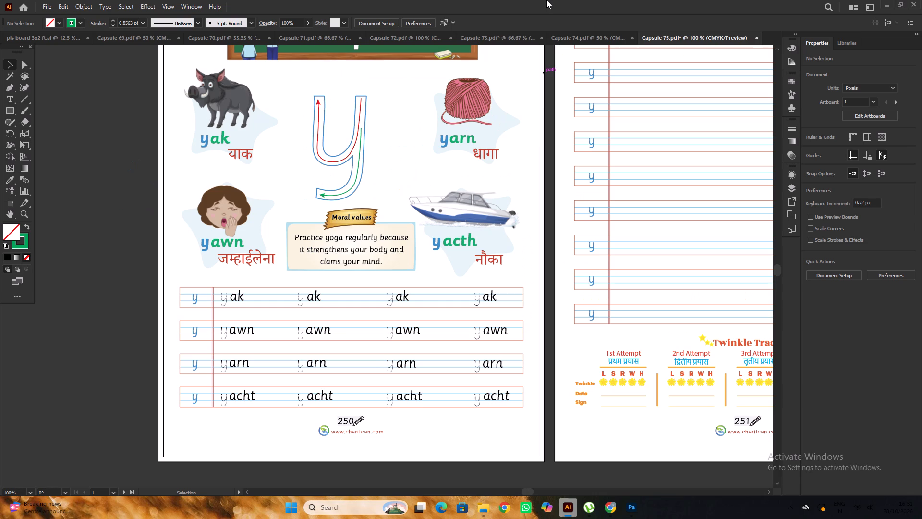
# Extend the green arrow's start to the top of the tracing y's right stem with the Curvature tool, and deselect it.
pyautogui.keyDown('alt'); pyautogui.scroll(3, 367, 130); pyautogui.keyUp('alt')
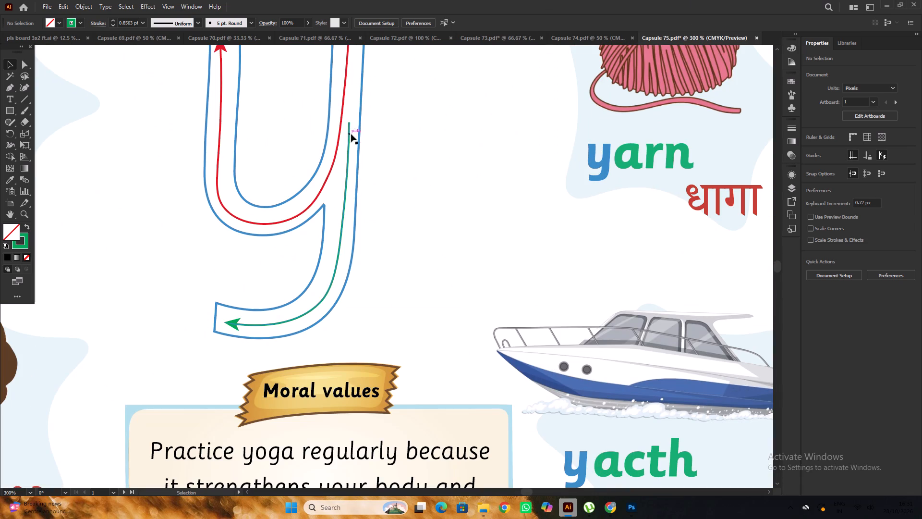
pyautogui.keyDown('alt'); pyautogui.scroll(-2, 427, 132); pyautogui.keyUp('alt')
pyautogui.scroll(2, 427, 132)
pyautogui.keyDown('alt'); pyautogui.scroll(2, 359, 149); pyautogui.keyUp('alt')
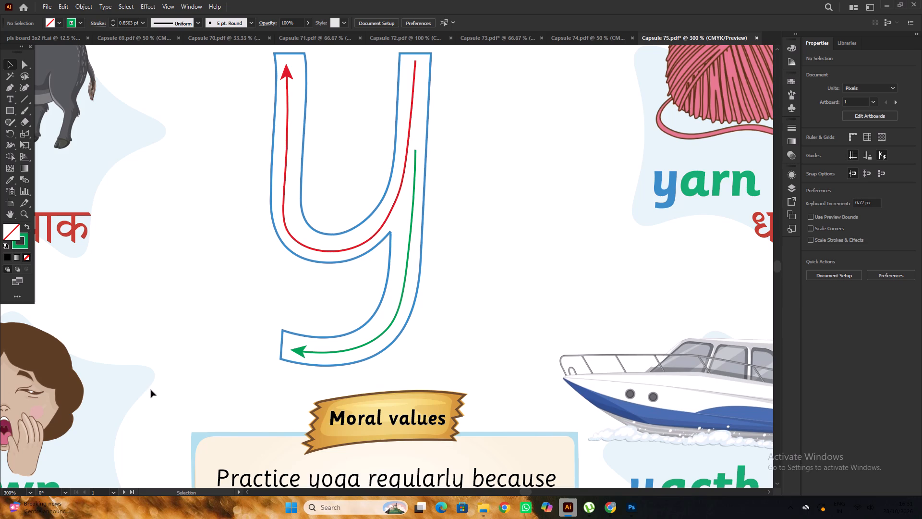
pyautogui.click(414, 155)
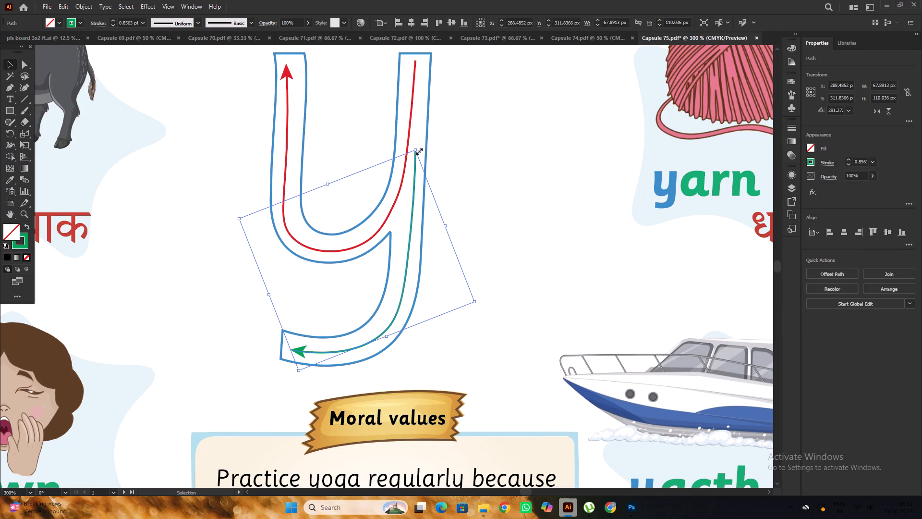
pyautogui.click(25, 89)
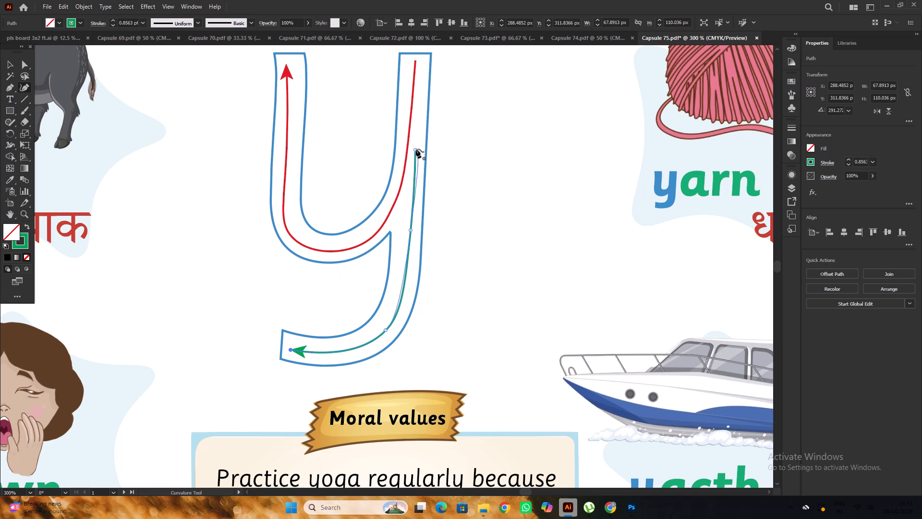
pyautogui.moveTo(414, 149); pyautogui.dragTo(423, 64)
pyautogui.keyDown('alt'); pyautogui.scroll(-1, 473, 117); pyautogui.keyUp('alt')
pyautogui.scroll(-1, 475, 119)
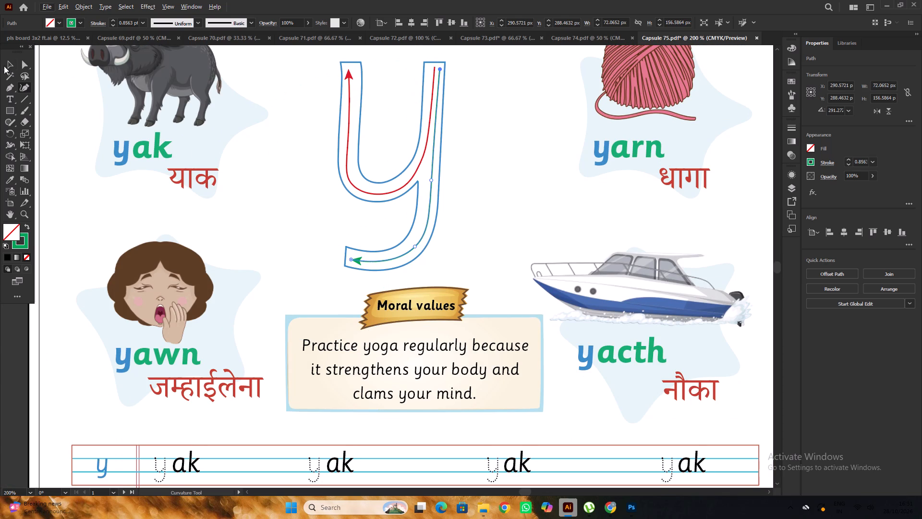
pyautogui.click(7, 65)
pyautogui.keyDown('alt'); pyautogui.scroll(-2, 516, 153); pyautogui.keyUp('alt')
pyautogui.click(206, 180)
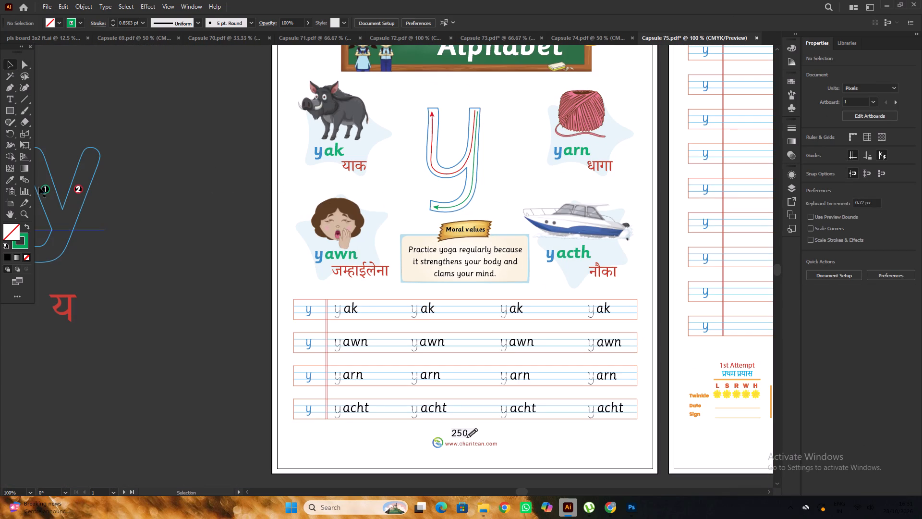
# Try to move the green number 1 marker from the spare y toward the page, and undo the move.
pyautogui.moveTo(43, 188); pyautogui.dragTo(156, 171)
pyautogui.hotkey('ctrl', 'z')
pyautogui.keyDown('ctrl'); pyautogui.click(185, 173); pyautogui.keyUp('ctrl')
# Move the spare blue outline y on the pasteboard down, clear of the two number markers.
pyautogui.keyDown('alt'); pyautogui.scroll(-2, 188, 173); pyautogui.keyUp('alt')
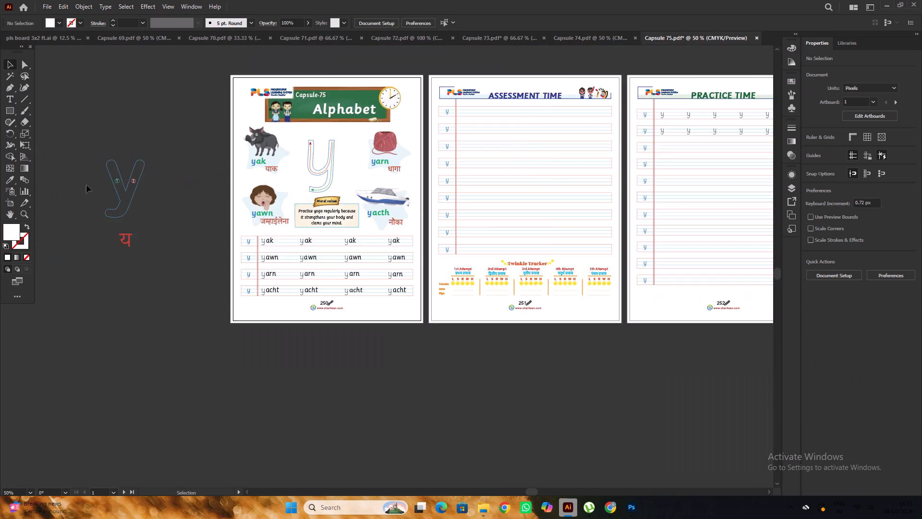
pyautogui.keyDown('alt'); pyautogui.scroll(1, 86, 185); pyautogui.keyUp('alt')
pyautogui.moveTo(133, 173); pyautogui.dragTo(148, 254)
pyautogui.click(215, 170)
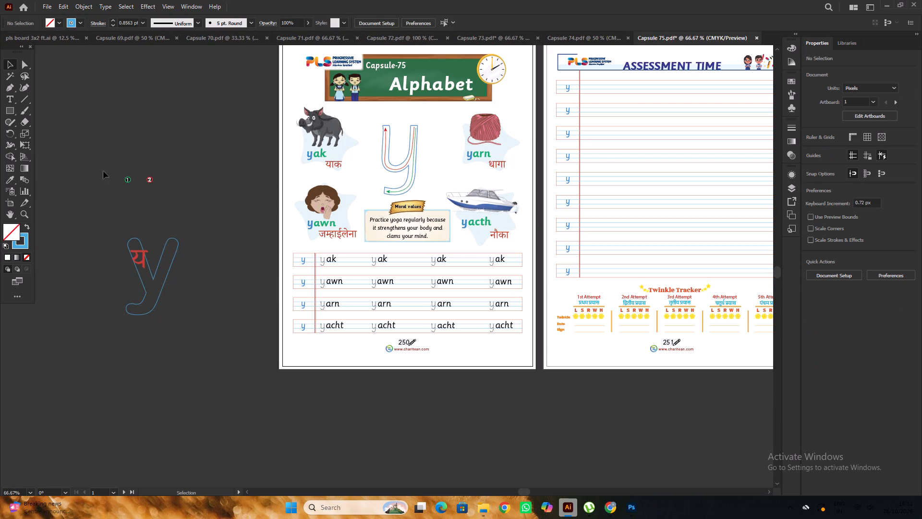
# Group the green circle and its number 1 into one marker.
pyautogui.moveTo(104, 171); pyautogui.dragTo(136, 191)
pyautogui.hotkey('ctrl', 'g')
pyautogui.keyDown('ctrl'); pyautogui.click(207, 193); pyautogui.keyUp('ctrl')
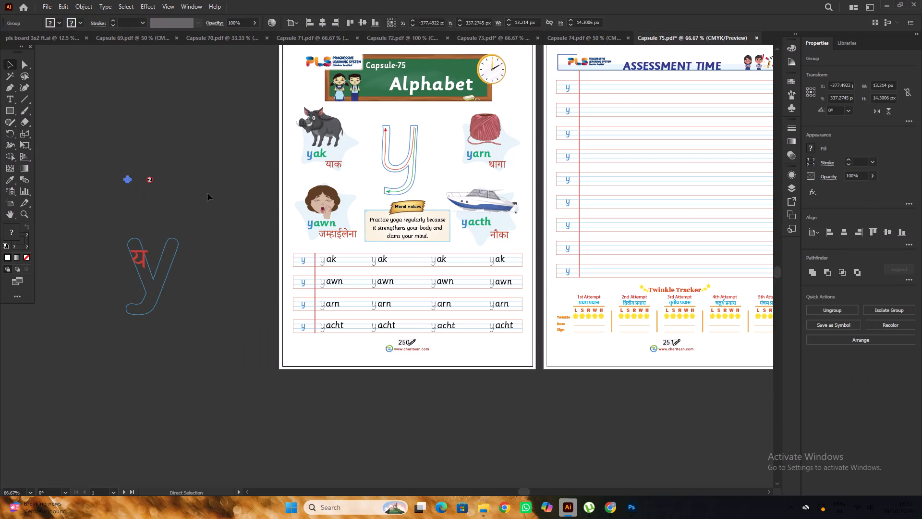
# Try the green number 1 marker inside the tracing y's left stem, and move it out onto the pasteboard beside the page.
pyautogui.moveTo(128, 179); pyautogui.dragTo(385, 153)
pyautogui.keyDown('alt'); pyautogui.scroll(3, 386, 151); pyautogui.keyUp('alt')
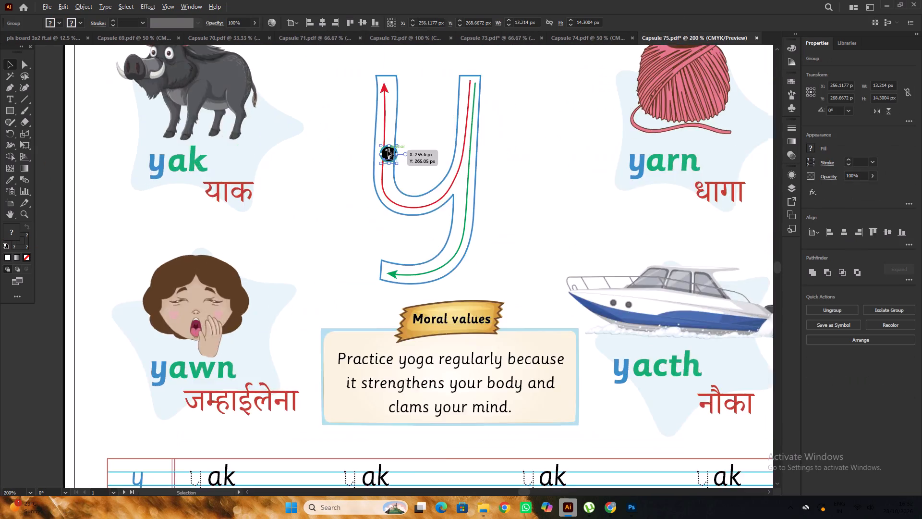
pyautogui.keyDown('alt'); pyautogui.scroll(2, 388, 150); pyautogui.keyUp('alt')
pyautogui.moveTo(388, 160); pyautogui.dragTo(380, 152)
pyautogui.keyDown('alt'); pyautogui.scroll(-3, 380, 152); pyautogui.keyUp('alt')
pyautogui.moveTo(380, 152); pyautogui.dragTo(90, 230)
pyautogui.click(91, 185)
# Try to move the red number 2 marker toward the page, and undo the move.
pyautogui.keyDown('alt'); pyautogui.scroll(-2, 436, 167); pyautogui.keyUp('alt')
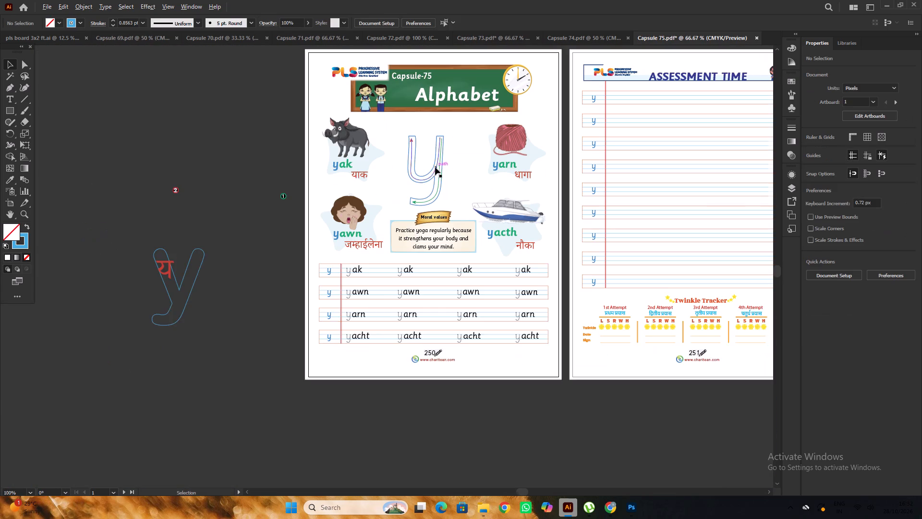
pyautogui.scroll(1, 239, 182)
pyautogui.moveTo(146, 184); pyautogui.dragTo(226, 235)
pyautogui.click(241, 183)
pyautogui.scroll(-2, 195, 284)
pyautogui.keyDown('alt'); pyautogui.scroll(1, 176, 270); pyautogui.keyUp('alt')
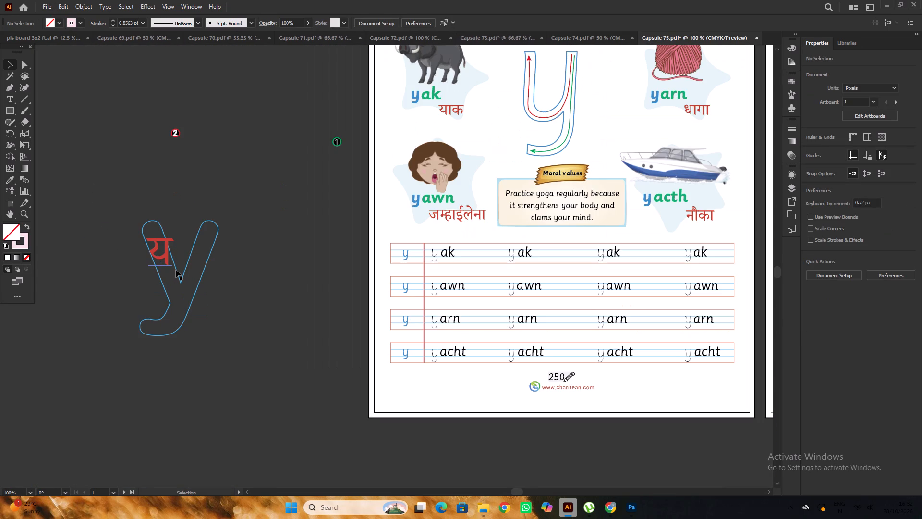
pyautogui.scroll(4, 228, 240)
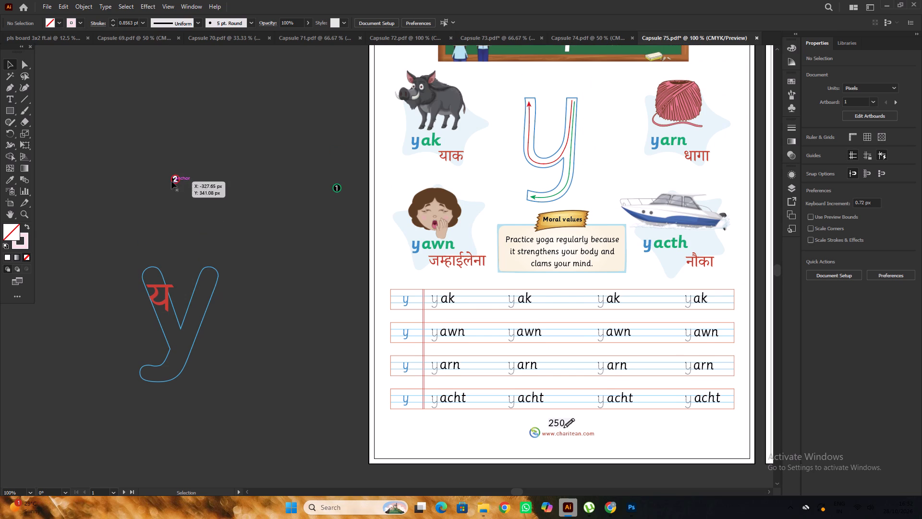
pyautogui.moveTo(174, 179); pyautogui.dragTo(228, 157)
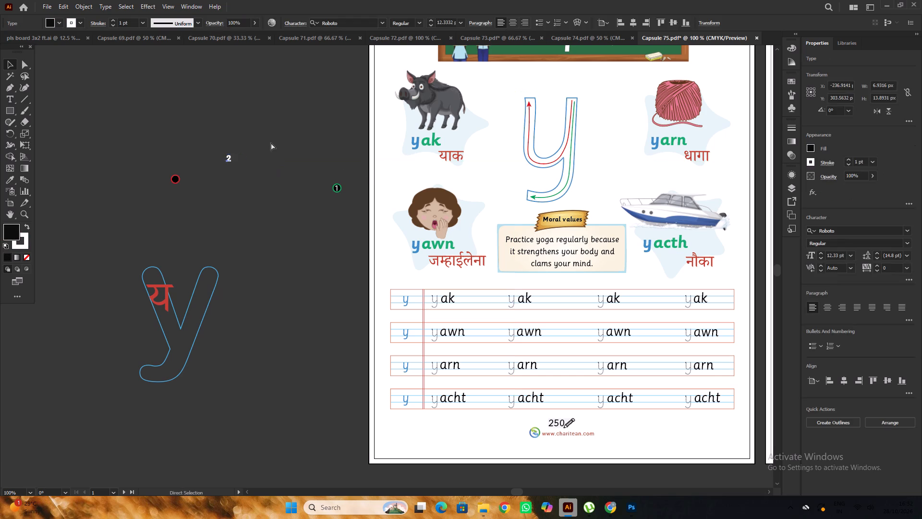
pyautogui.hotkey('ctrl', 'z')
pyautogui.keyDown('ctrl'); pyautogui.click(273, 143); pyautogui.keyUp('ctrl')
# Group the red circle with its number 2 and move the marker closer to the green number 1 marker.
pyautogui.moveTo(157, 160); pyautogui.dragTo(208, 211)
pyautogui.hotkey('ctrl', 'g')
pyautogui.click(260, 196)
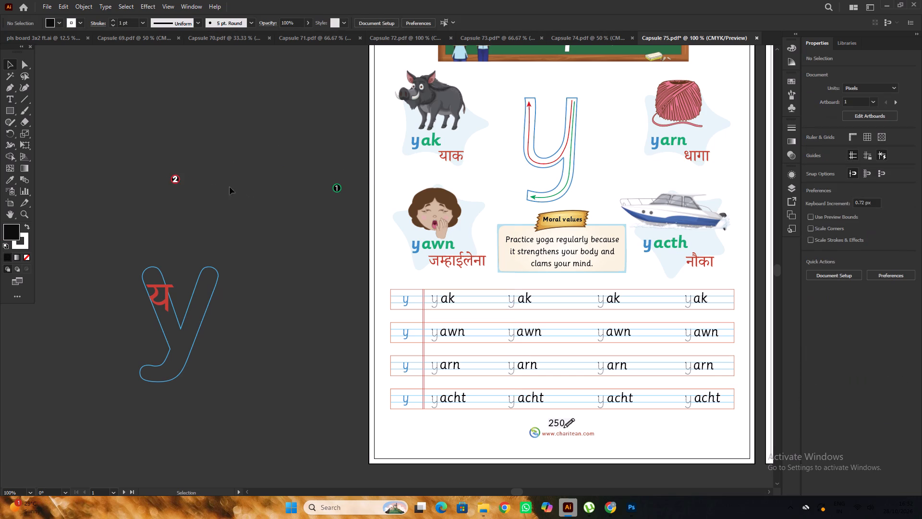
pyautogui.moveTo(177, 178); pyautogui.dragTo(281, 169)
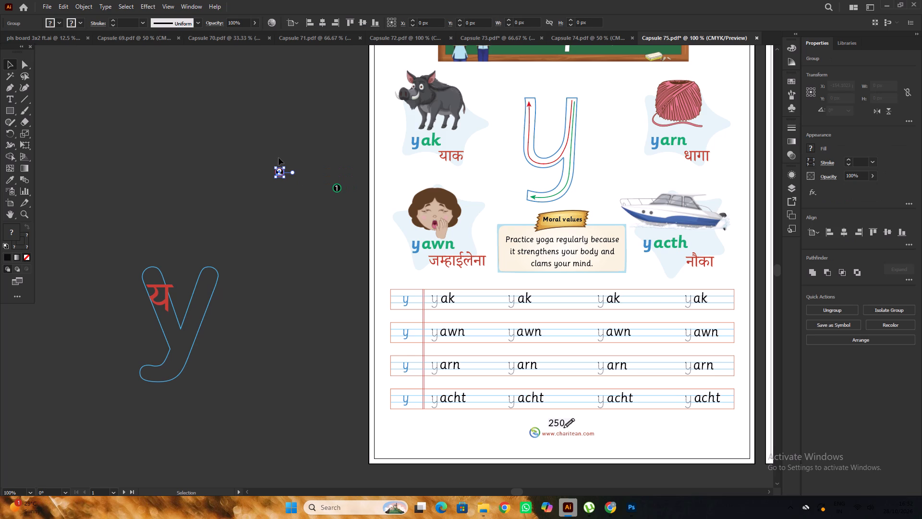
pyautogui.keyDown('alt'); pyautogui.scroll(2, 333, 169); pyautogui.keyUp('alt')
pyautogui.click(293, 162)
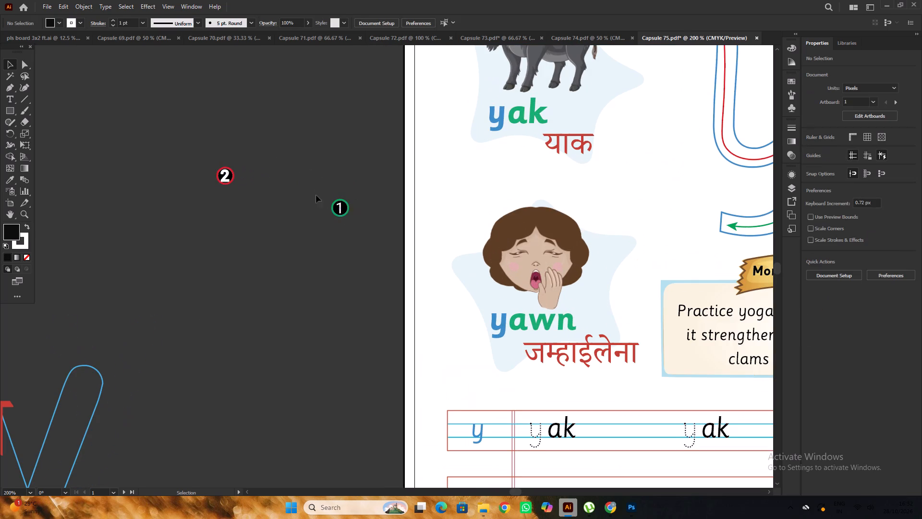
# Isolate the tracing y's red arrow path for editing and select it.
pyautogui.keyDown('alt'); pyautogui.scroll(-3, 227, 179); pyautogui.keyUp('alt')
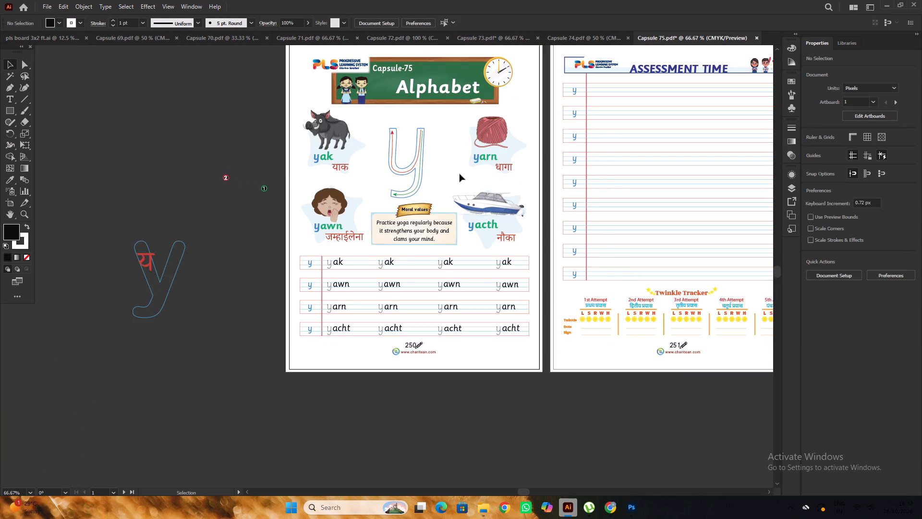
pyautogui.keyDown('alt'); pyautogui.scroll(1, 477, 162); pyautogui.keyUp('alt')
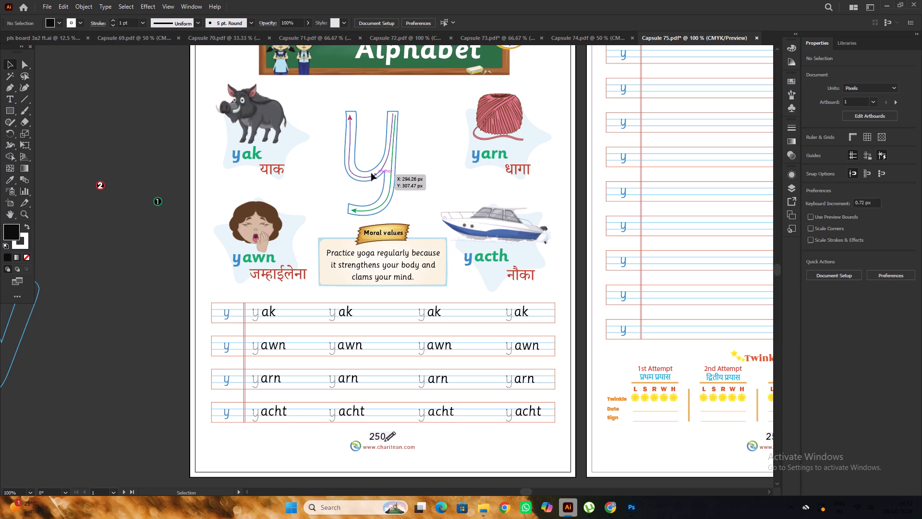
pyautogui.keyDown('alt'); pyautogui.scroll(3, 373, 138); pyautogui.keyUp('alt')
pyautogui.click(430, 107)
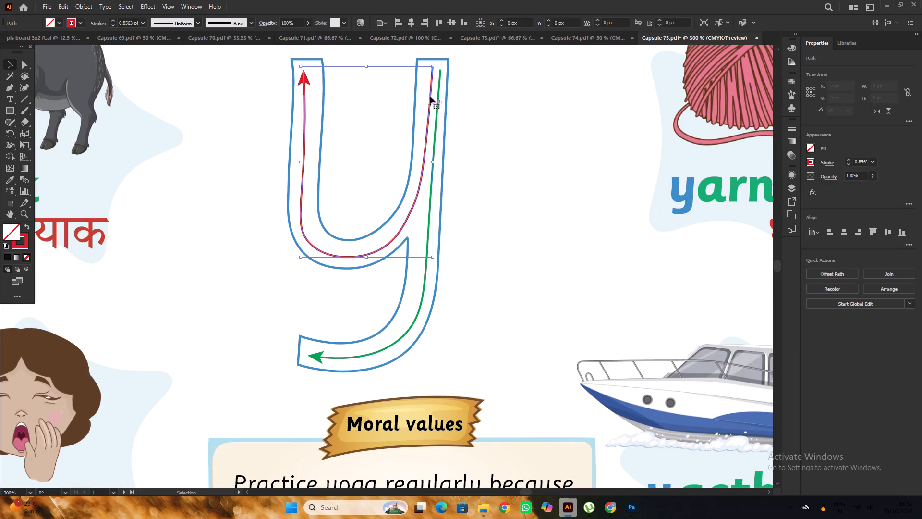
pyautogui.doubleClick(430, 104)
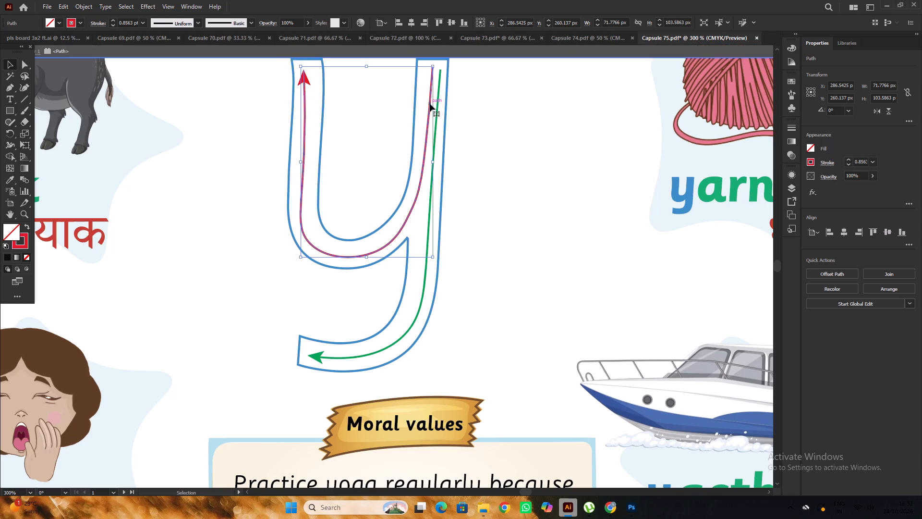
pyautogui.click(430, 104)
pyautogui.click(513, 129)
pyautogui.keyDown('alt'); pyautogui.scroll(-1, 513, 129); pyautogui.keyUp('alt')
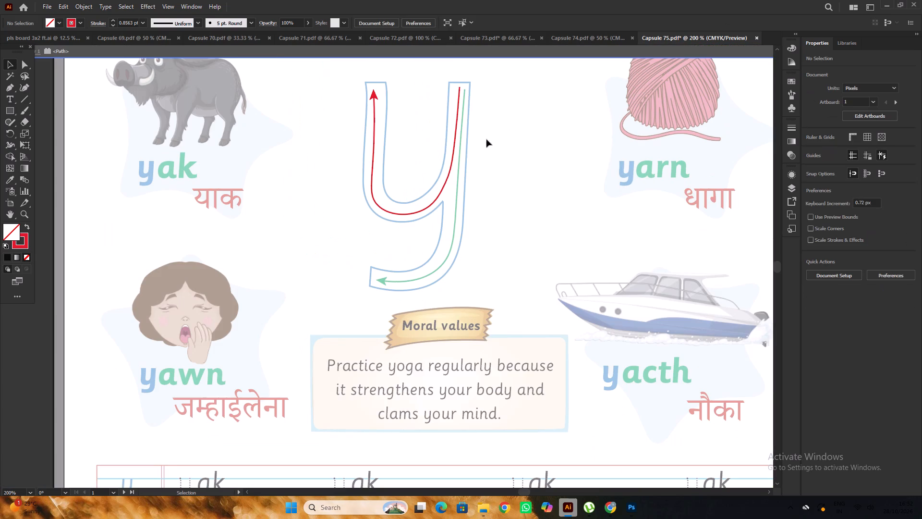
pyautogui.click(454, 149)
pyautogui.tripleClick(454, 149)
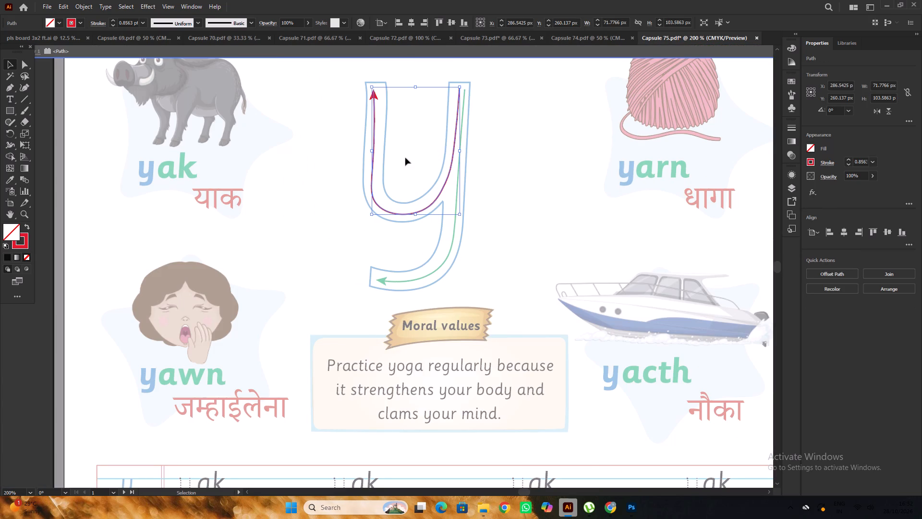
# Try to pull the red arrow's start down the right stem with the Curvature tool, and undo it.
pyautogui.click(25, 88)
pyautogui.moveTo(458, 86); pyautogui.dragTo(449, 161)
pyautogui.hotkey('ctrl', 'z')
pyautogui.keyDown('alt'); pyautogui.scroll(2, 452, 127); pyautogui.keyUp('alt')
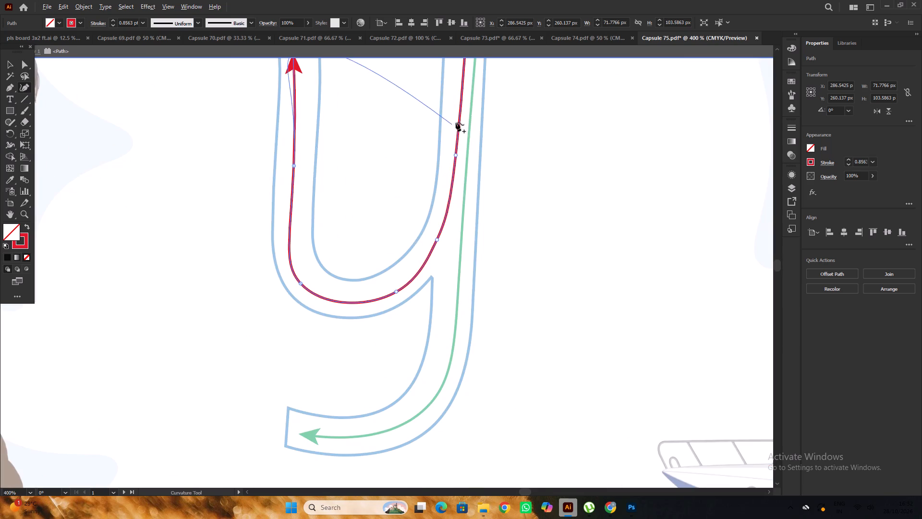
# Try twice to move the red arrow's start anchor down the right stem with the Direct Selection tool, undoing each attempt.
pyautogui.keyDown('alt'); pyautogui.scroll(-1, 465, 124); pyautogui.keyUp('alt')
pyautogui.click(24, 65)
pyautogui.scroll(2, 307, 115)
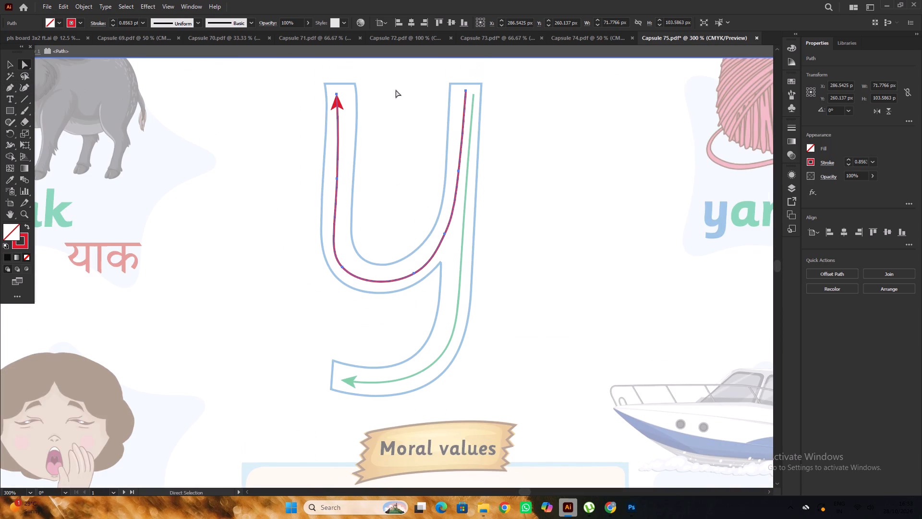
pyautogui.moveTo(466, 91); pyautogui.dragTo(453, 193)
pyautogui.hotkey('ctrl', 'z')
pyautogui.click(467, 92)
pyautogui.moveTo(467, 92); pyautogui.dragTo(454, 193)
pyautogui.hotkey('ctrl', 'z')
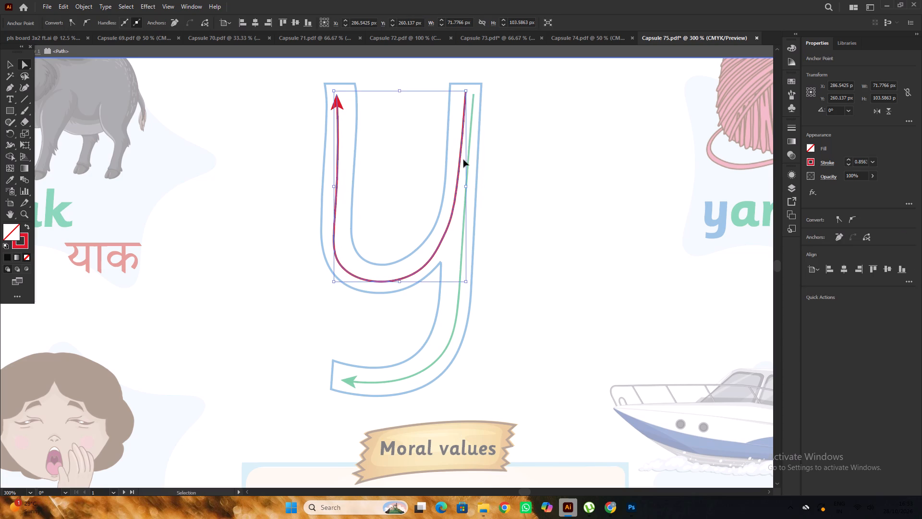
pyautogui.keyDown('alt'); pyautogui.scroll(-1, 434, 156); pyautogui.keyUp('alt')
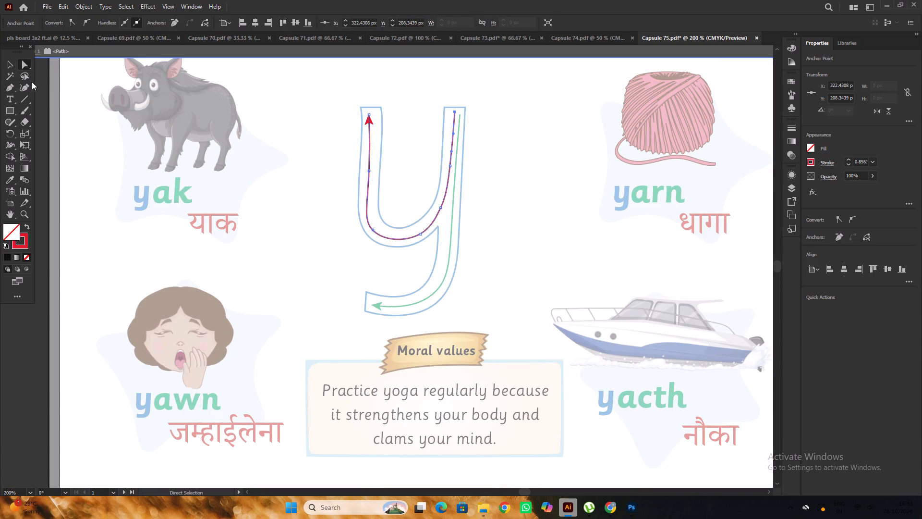
# Exit isolation of the red arrow path and return to the full Capsule 75 page.
pyautogui.click(8, 63)
pyautogui.doubleClick(45, 81)
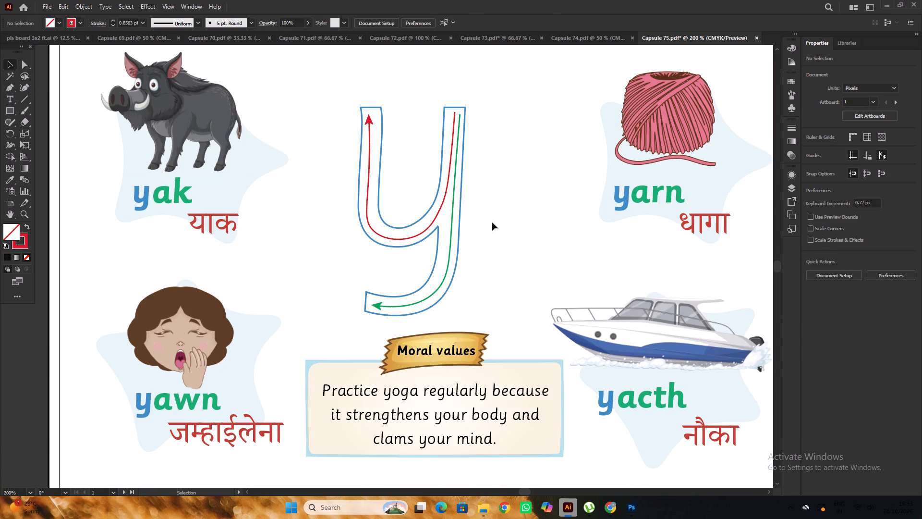
# Examine the Capsule 72, 71 and 70 files for how their tracing letters' arrows are numbered.
pyautogui.keyDown('alt'); pyautogui.scroll(-2, 496, 210); pyautogui.keyUp('alt')
pyautogui.click(375, 40)
pyautogui.scroll(1, 385, 191)
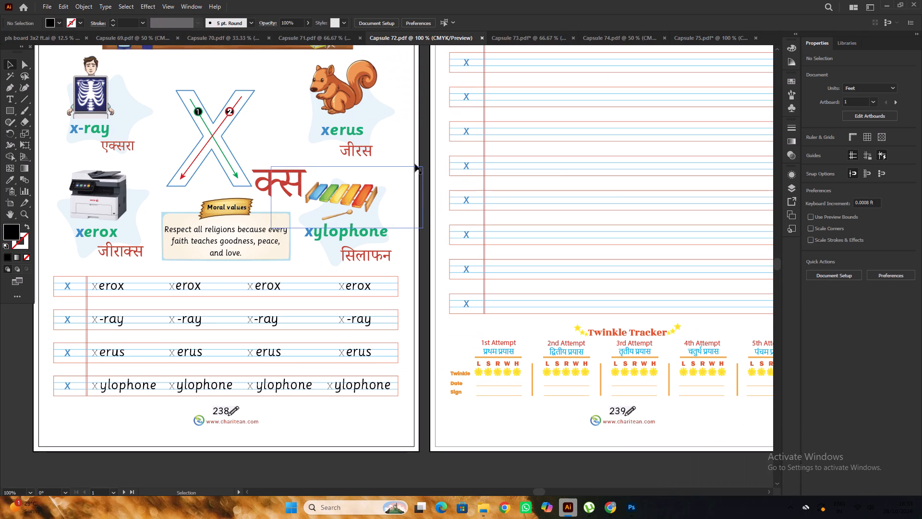
pyautogui.click(302, 34)
pyautogui.keyDown('alt'); pyautogui.scroll(-1, 450, 148); pyautogui.keyUp('alt')
pyautogui.click(218, 36)
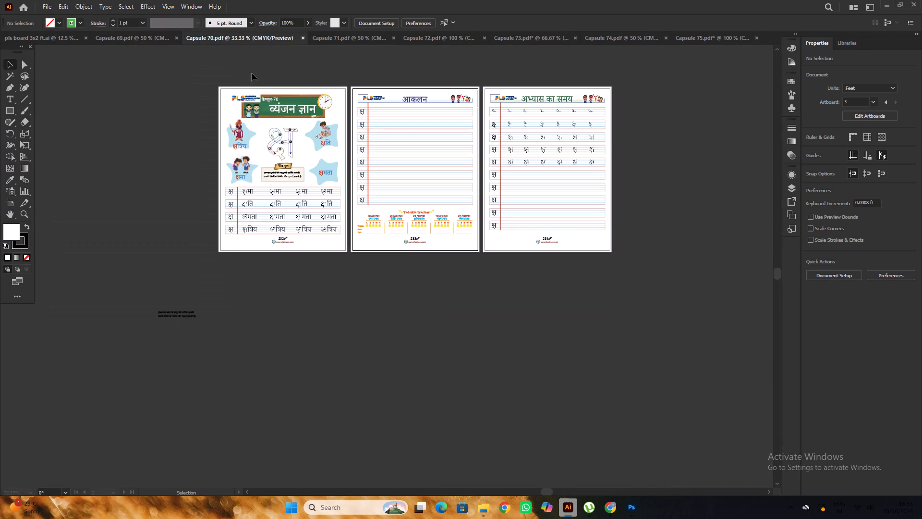
pyautogui.keyDown('alt'); pyautogui.scroll(2, 291, 149); pyautogui.keyUp('alt')
pyautogui.keyDown('alt'); pyautogui.scroll(9, 244, 151); pyautogui.keyUp('alt')
pyautogui.keyDown('alt'); pyautogui.scroll(-1, 317, 181); pyautogui.keyUp('alt')
pyautogui.keyDown('alt'); pyautogui.scroll(4, 317, 181); pyautogui.keyUp('alt')
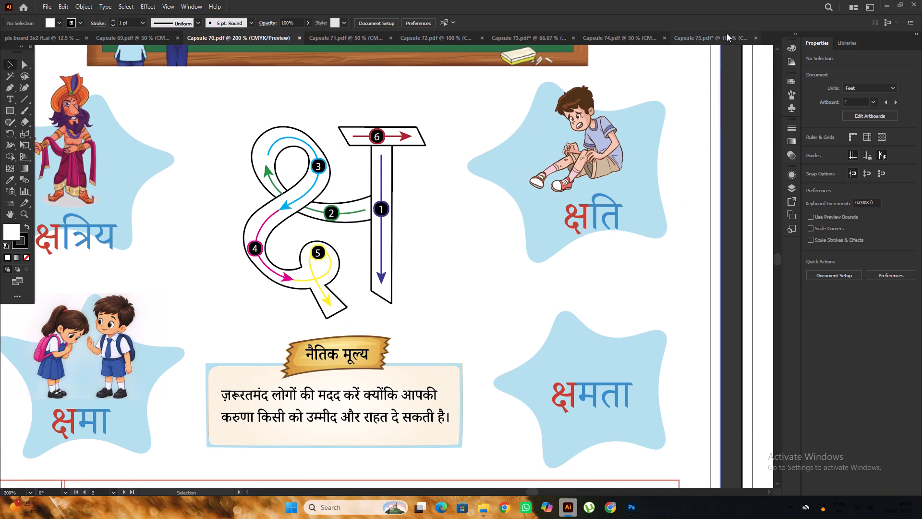
# Return to Capsule 75 and review its tracing y and pages.
pyautogui.click(699, 40)
pyautogui.scroll(-3, 473, 169)
pyautogui.keyDown('alt'); pyautogui.scroll(1, 474, 169); pyautogui.keyUp('alt')
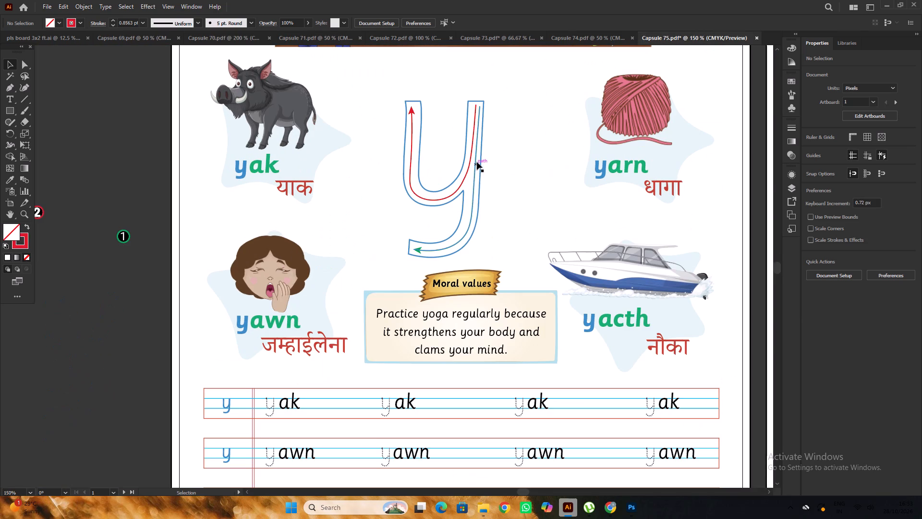
pyautogui.scroll(2, 471, 140)
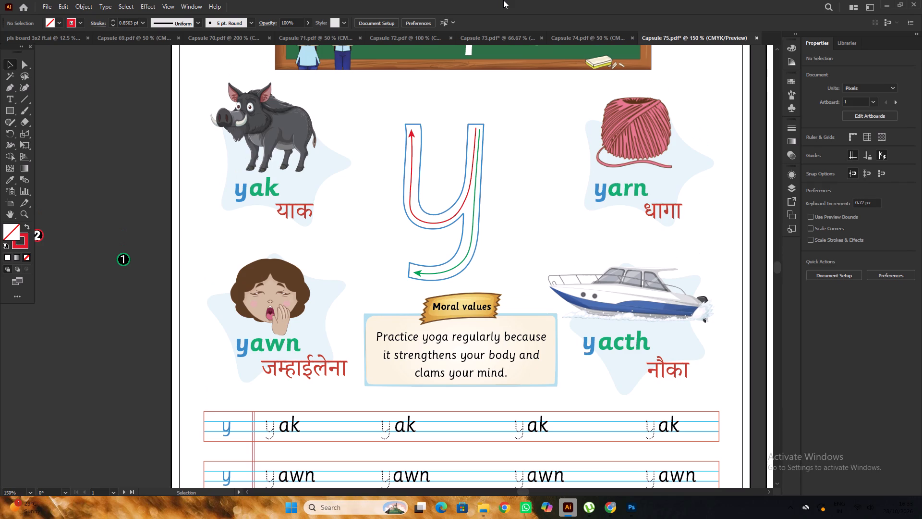
pyautogui.keyDown('alt'); pyautogui.scroll(-5, 493, 64); pyautogui.keyUp('alt')
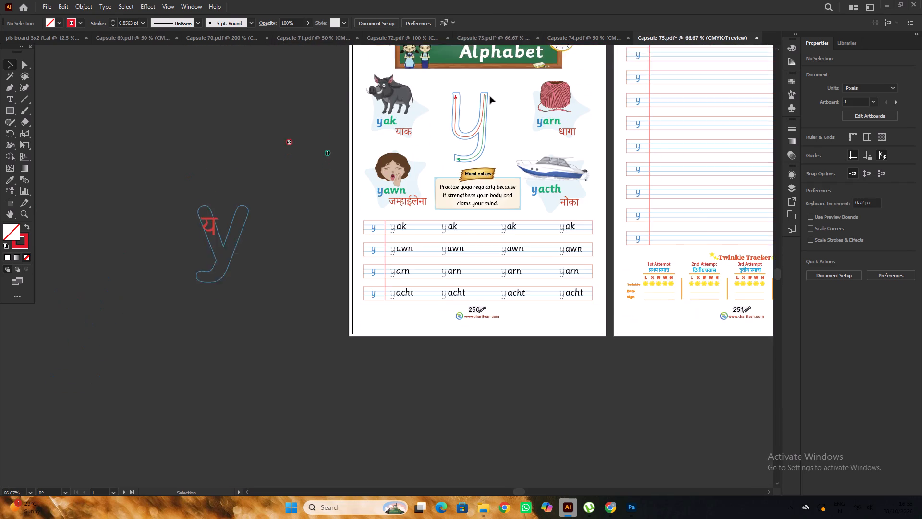
pyautogui.keyDown('alt'); pyautogui.scroll(-1, 490, 96); pyautogui.keyUp('alt')
pyautogui.keyDown('alt'); pyautogui.scroll(-3, 323, 128); pyautogui.keyUp('alt')
pyautogui.keyDown('alt'); pyautogui.scroll(7, 537, 136); pyautogui.keyUp('alt')
pyautogui.keyDown('alt'); pyautogui.scroll(-5, 388, 171); pyautogui.keyUp('alt')
pyautogui.scroll(4, 434, 191)
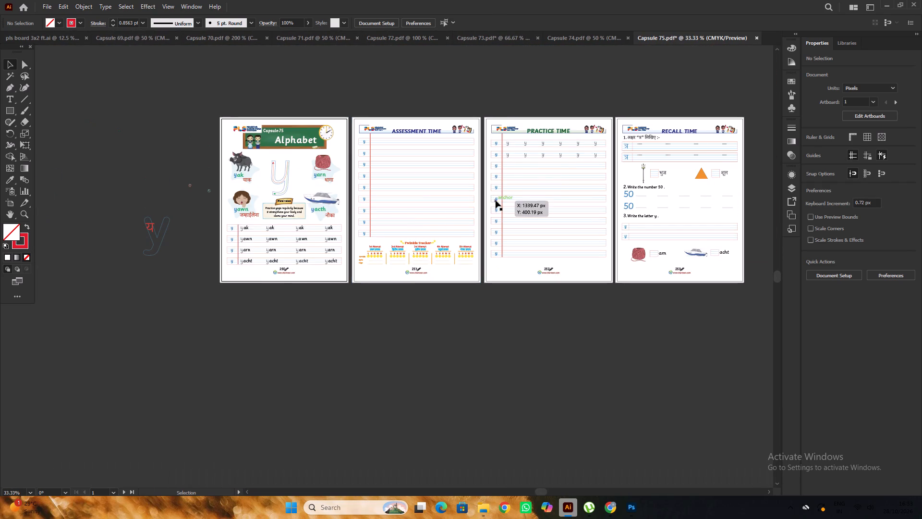
pyautogui.keyDown('alt'); pyautogui.scroll(4, 525, 186); pyautogui.keyUp('alt')
pyautogui.keyDown('alt'); pyautogui.scroll(-5, 525, 186); pyautogui.keyUp('alt')
pyautogui.keyDown('alt'); pyautogui.scroll(5, 312, 157); pyautogui.keyUp('alt')
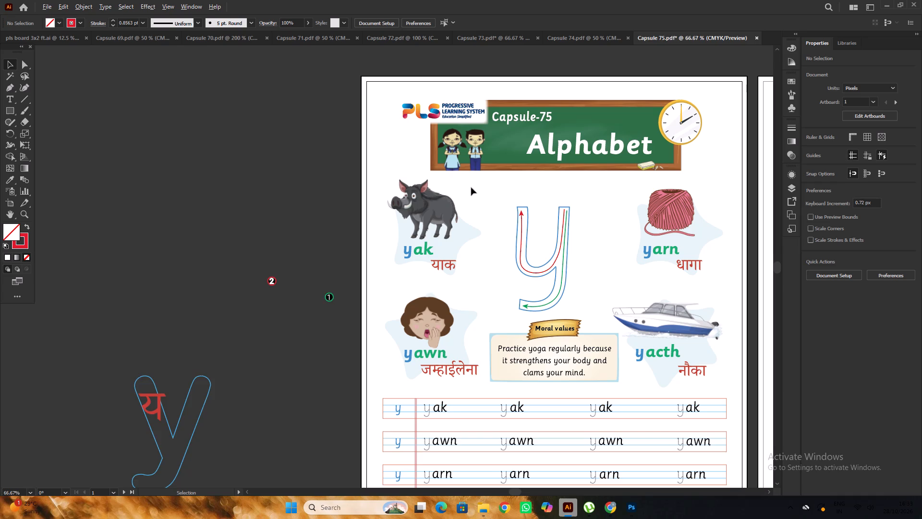
pyautogui.scroll(-5, 388, 166)
# Change the number in the red circle marker beside the page to 1 and regroup the marker.
pyautogui.keyDown('alt'); pyautogui.scroll(2, 556, 214); pyautogui.keyUp('alt')
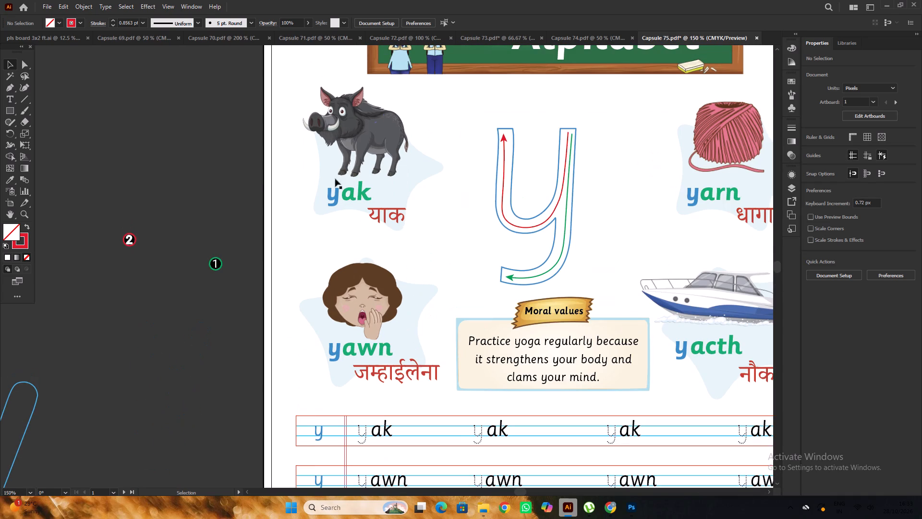
pyautogui.keyDown('alt'); pyautogui.scroll(3, 131, 234); pyautogui.keyUp('alt')
pyautogui.press('t')
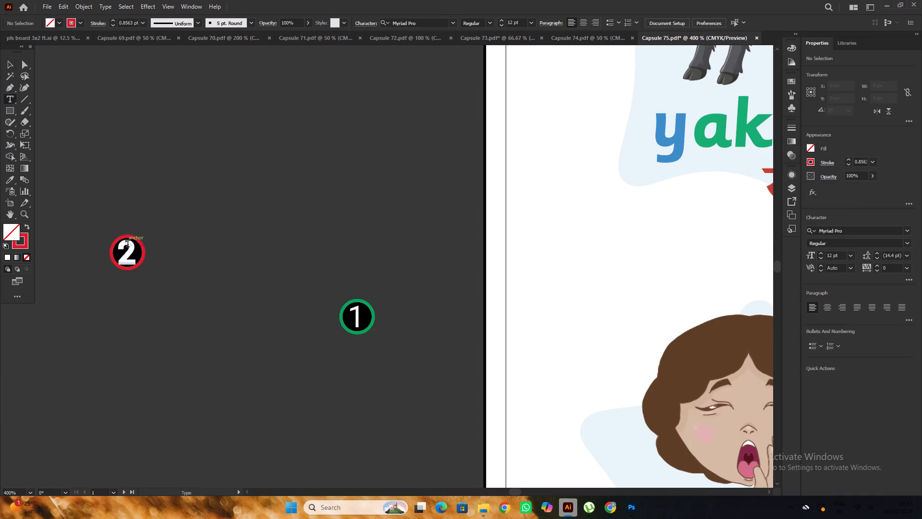
pyautogui.moveTo(131, 249); pyautogui.dragTo(124, 255)
pyautogui.press('1')
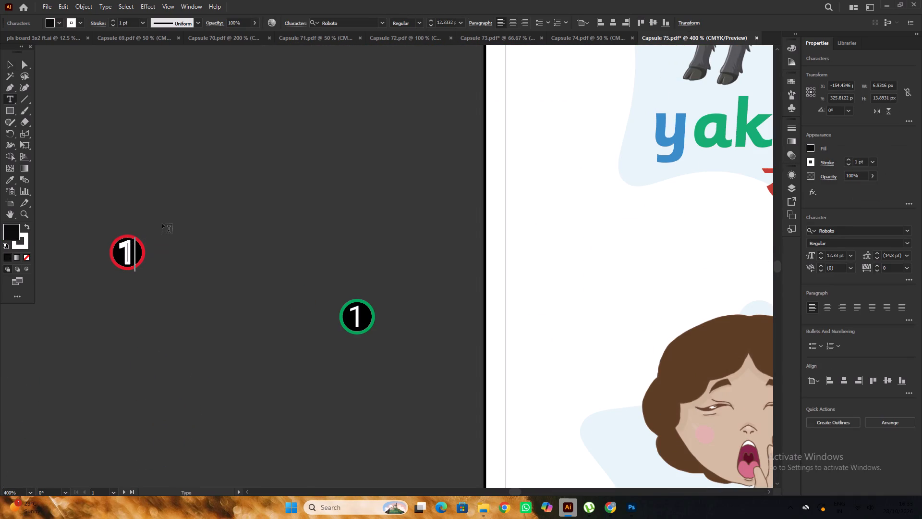
pyautogui.click(11, 63)
pyautogui.click(175, 139)
pyautogui.moveTo(107, 185); pyautogui.dragTo(157, 318)
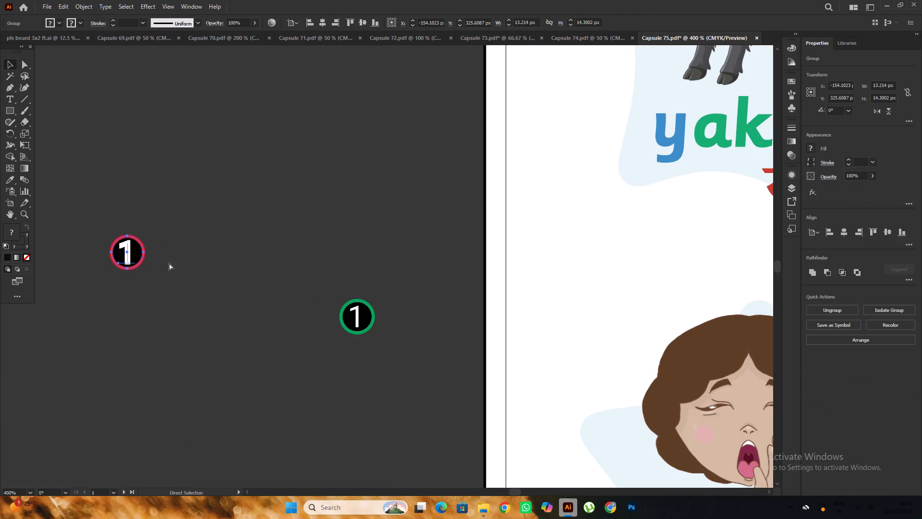
pyautogui.hotkey('ctrl', 'g')
pyautogui.click(239, 165)
# Place the red number 1 marker on the red arrow, centred in the tracing y's left stem.
pyautogui.scroll(-3, 68, 163)
pyautogui.keyDown('alt'); pyautogui.scroll(-4, 98, 161); pyautogui.keyUp('alt')
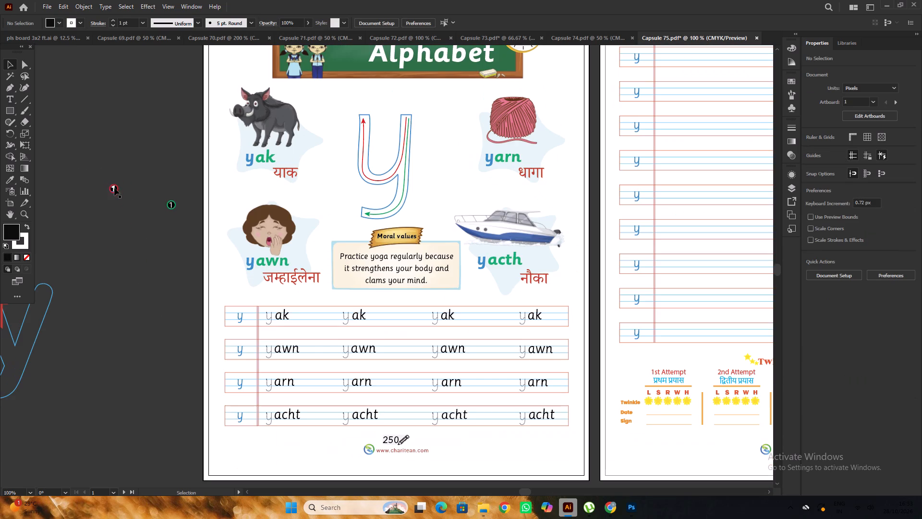
pyautogui.moveTo(114, 188); pyautogui.dragTo(366, 155)
pyautogui.keyDown('alt'); pyautogui.scroll(5, 365, 155); pyautogui.keyUp('alt')
pyautogui.moveTo(367, 157); pyautogui.dragTo(352, 142)
pyautogui.keyDown('alt'); pyautogui.scroll(-1, 388, 144); pyautogui.keyUp('alt')
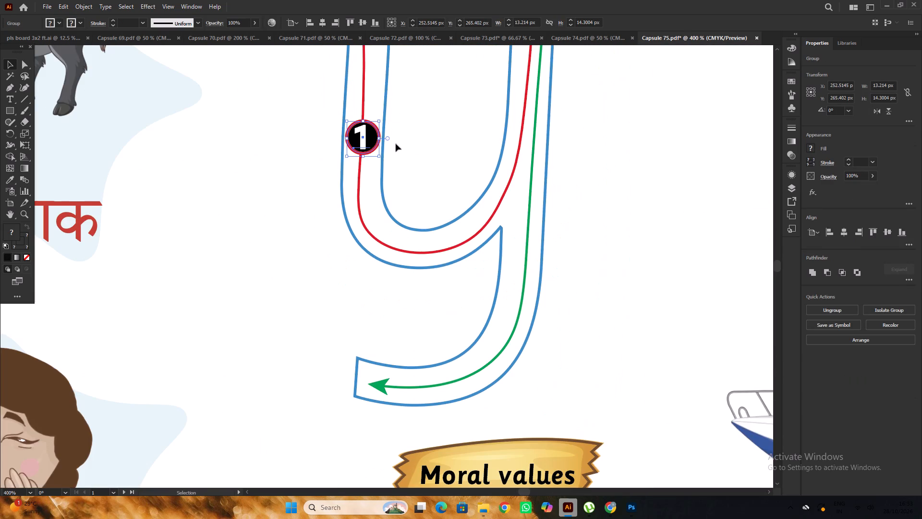
pyautogui.keyDown('alt'); pyautogui.scroll(2, 393, 143); pyautogui.keyUp('alt')
pyautogui.keyDown('alt'); pyautogui.scroll(-6, 394, 143); pyautogui.keyUp('alt')
pyautogui.click(232, 120)
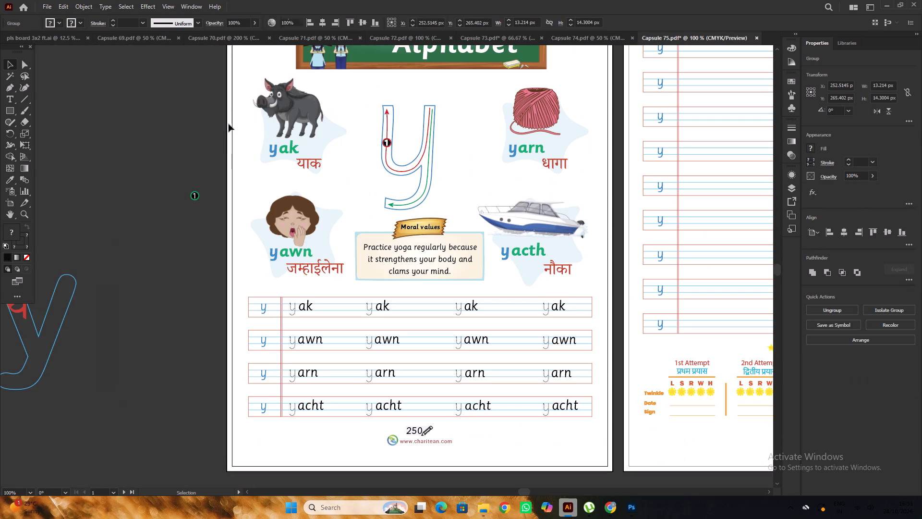
# Change the number in the green circle marker to 2 and regroup the marker.
pyautogui.keyDown('alt'); pyautogui.scroll(3, 195, 200); pyautogui.keyUp('alt')
pyautogui.press('t')
pyautogui.moveTo(197, 185); pyautogui.dragTo(195, 190)
pyautogui.press('2')
pyautogui.keyDown('alt'); pyautogui.scroll(-4, 175, 208); pyautogui.keyUp('alt')
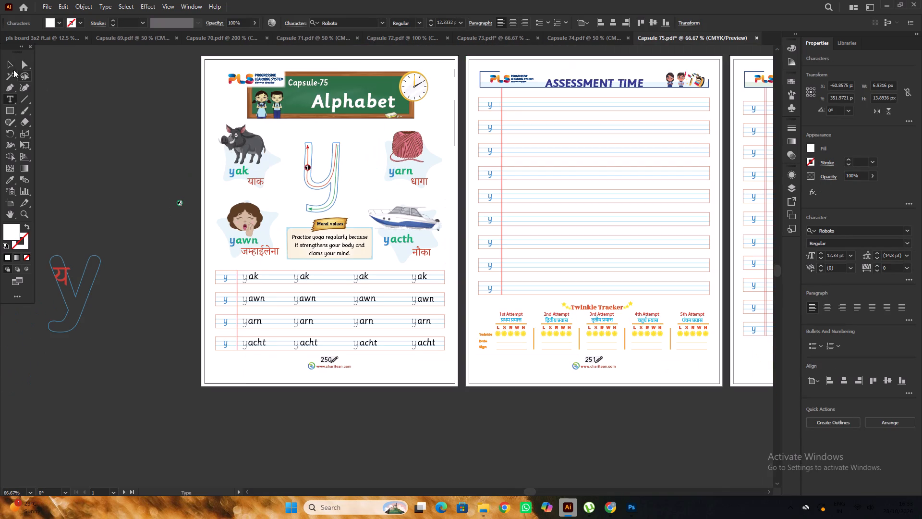
pyautogui.click(7, 65)
pyautogui.click(111, 133)
pyautogui.moveTo(157, 179); pyautogui.dragTo(190, 221)
pyautogui.hotkey('ctrl', 'g')
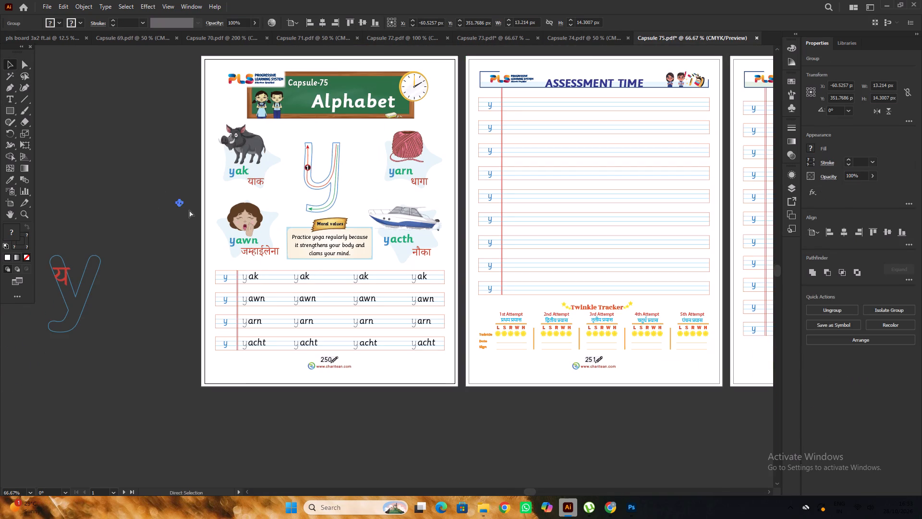
pyautogui.click(180, 152)
# Place the green number 2 marker on the green arrow in the y's right stem, beside the stem junction.
pyautogui.moveTo(179, 204); pyautogui.dragTo(339, 173)
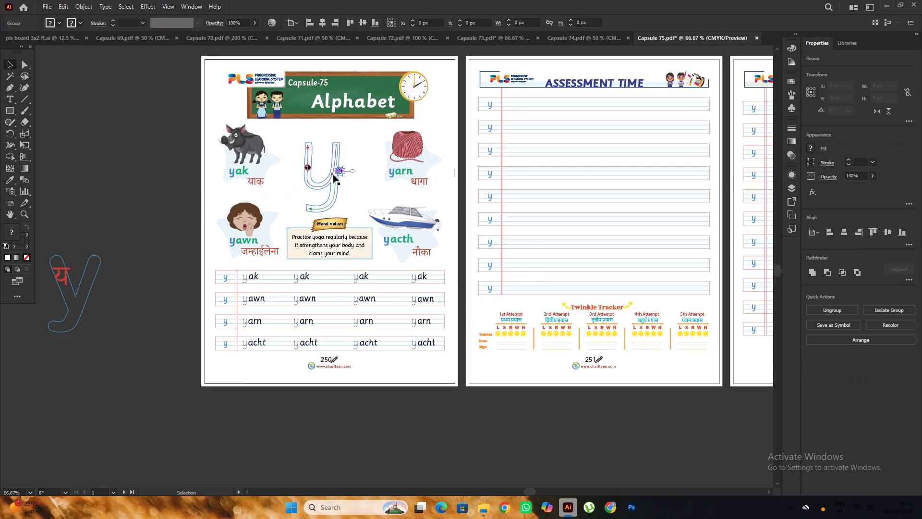
pyautogui.keyDown('alt'); pyautogui.scroll(5, 333, 175); pyautogui.keyUp('alt')
pyautogui.moveTo(361, 182); pyautogui.dragTo(337, 210)
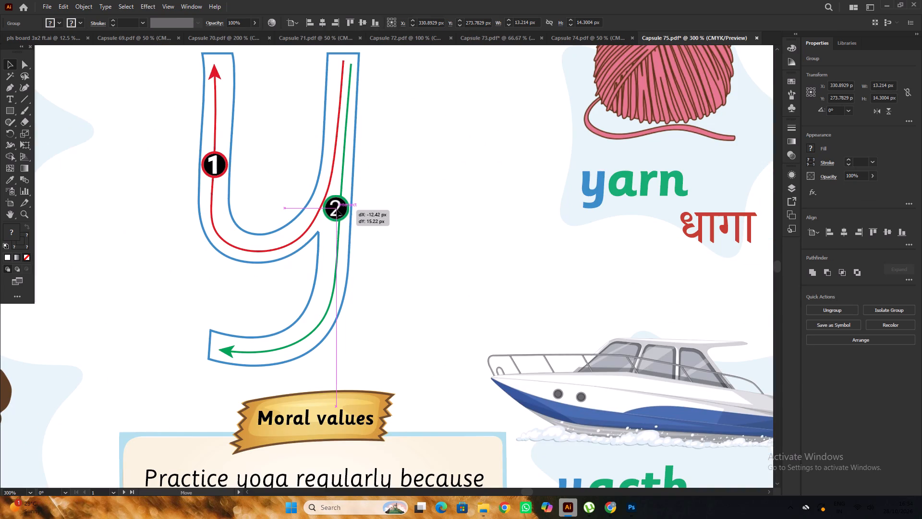
pyautogui.moveTo(337, 210); pyautogui.dragTo(340, 210)
pyautogui.click(397, 160)
pyautogui.keyDown('alt'); pyautogui.scroll(-2, 399, 152); pyautogui.keyUp('alt')
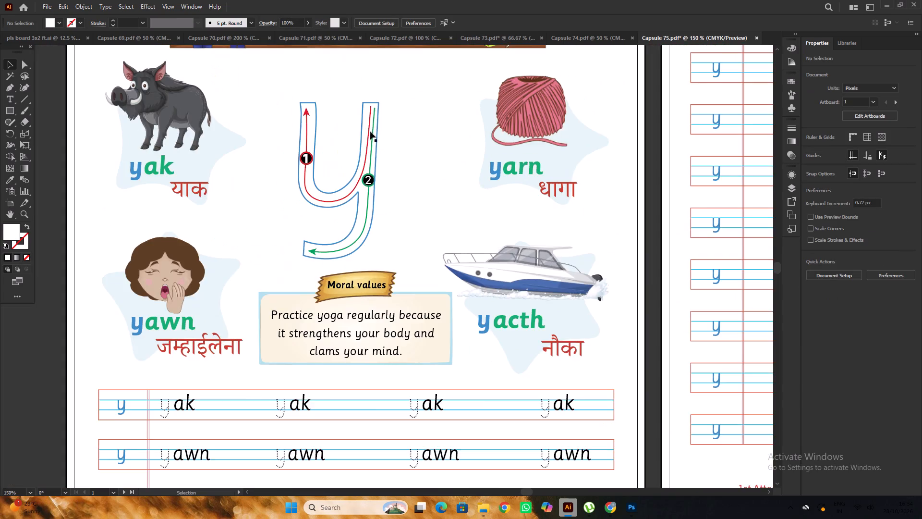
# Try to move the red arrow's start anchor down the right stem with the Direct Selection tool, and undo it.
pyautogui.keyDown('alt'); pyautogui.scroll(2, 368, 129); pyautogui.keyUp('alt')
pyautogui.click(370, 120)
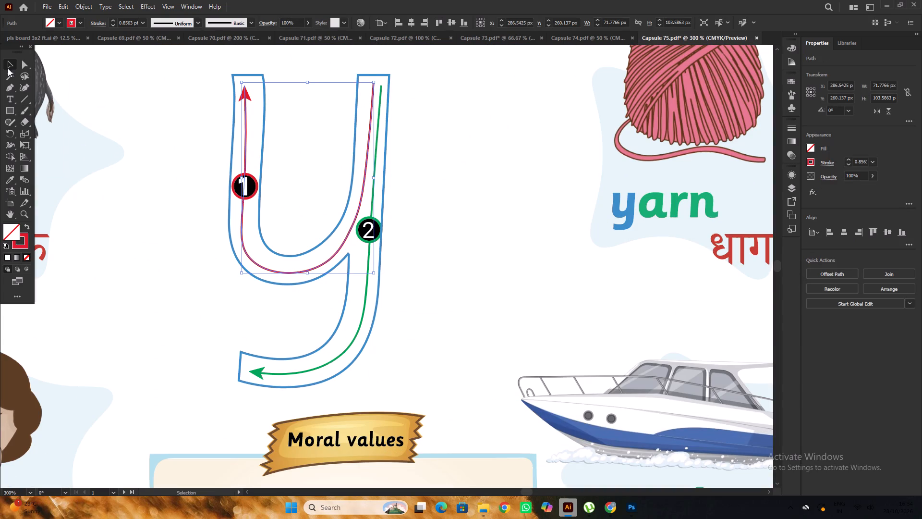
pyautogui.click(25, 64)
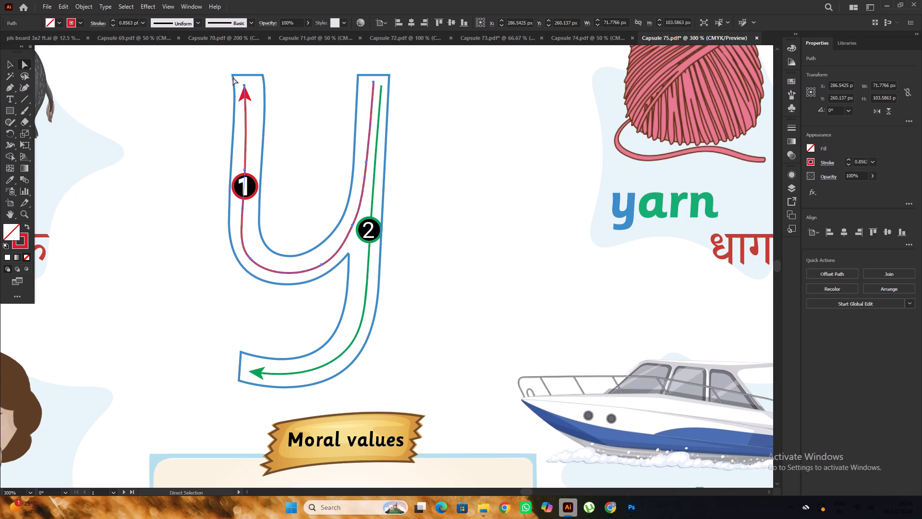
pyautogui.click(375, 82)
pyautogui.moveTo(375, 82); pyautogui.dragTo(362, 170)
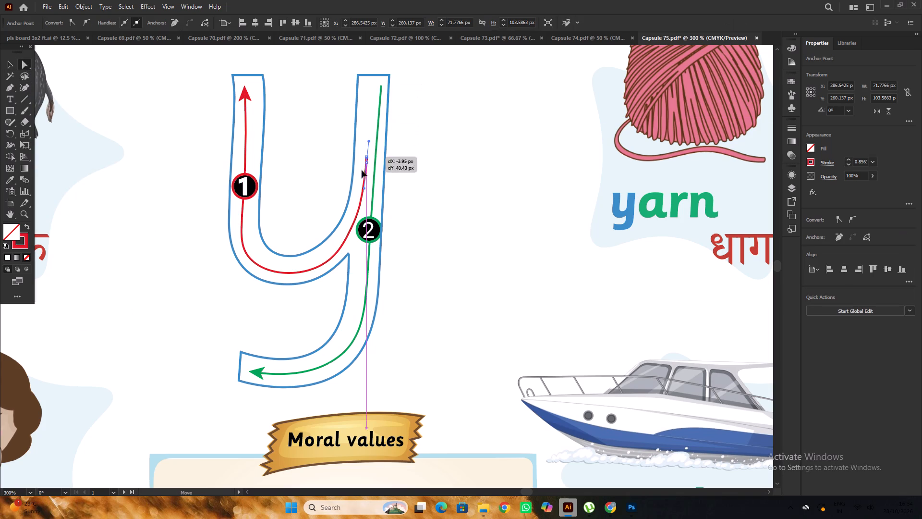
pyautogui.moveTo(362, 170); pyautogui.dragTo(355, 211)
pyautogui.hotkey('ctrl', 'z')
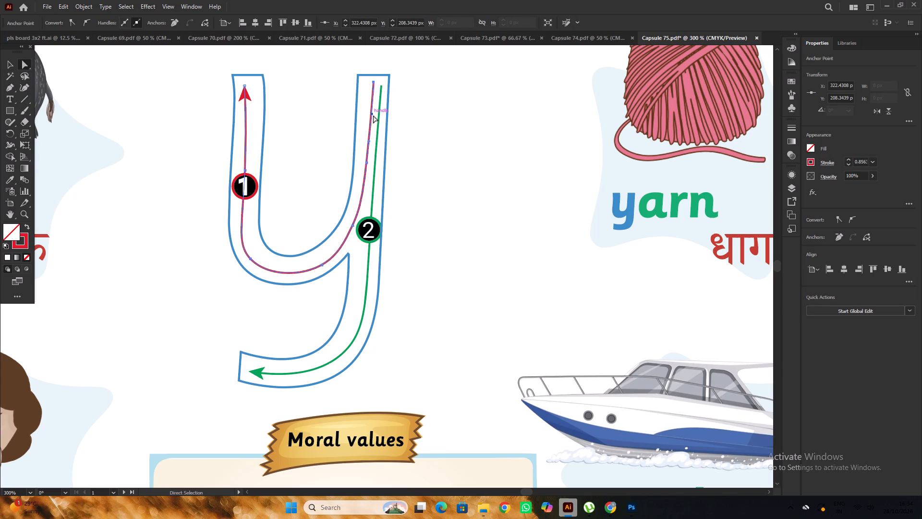
# Delete the red arrow's upper two segments in the right stem so it starts near the number 2 marker.
pyautogui.click(373, 113)
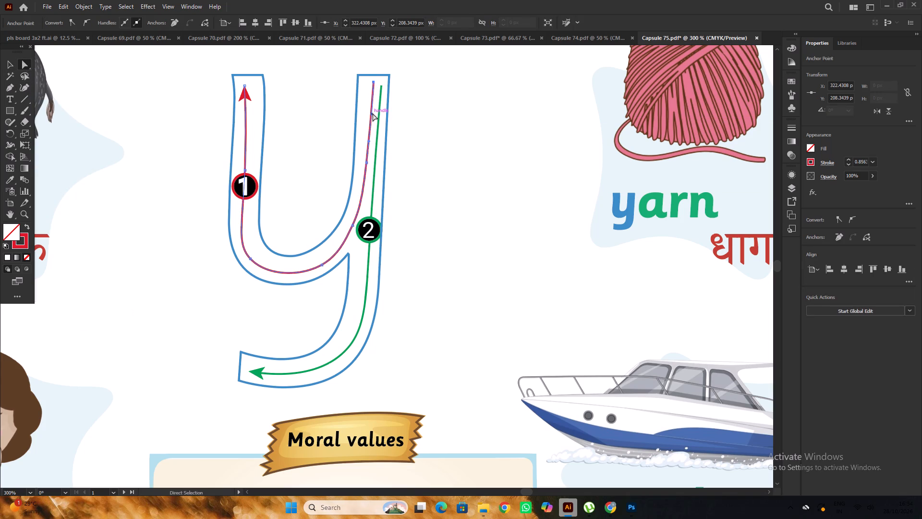
pyautogui.click(371, 114)
pyautogui.press('Delete')
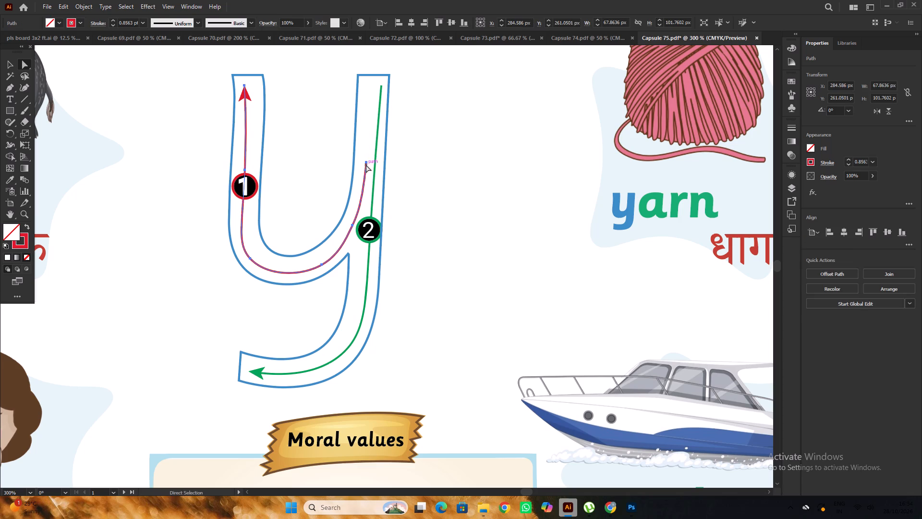
pyautogui.click(366, 164)
pyautogui.press('Delete')
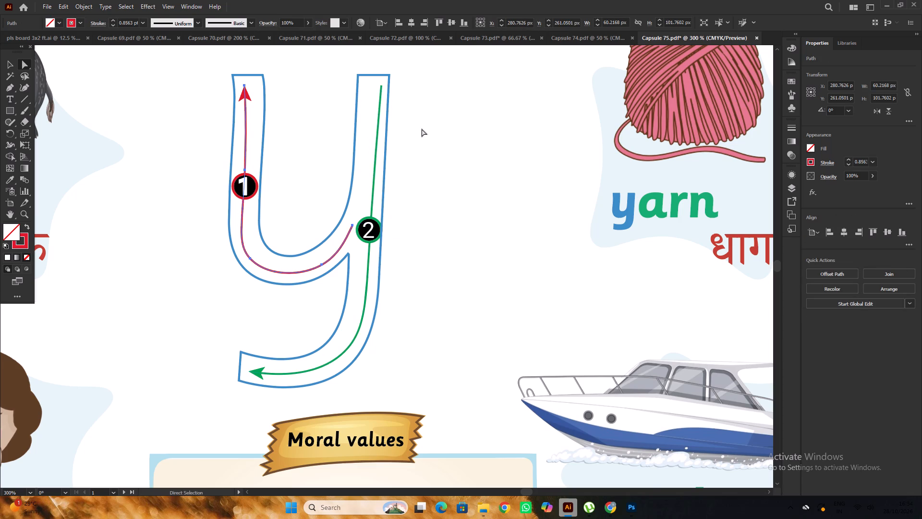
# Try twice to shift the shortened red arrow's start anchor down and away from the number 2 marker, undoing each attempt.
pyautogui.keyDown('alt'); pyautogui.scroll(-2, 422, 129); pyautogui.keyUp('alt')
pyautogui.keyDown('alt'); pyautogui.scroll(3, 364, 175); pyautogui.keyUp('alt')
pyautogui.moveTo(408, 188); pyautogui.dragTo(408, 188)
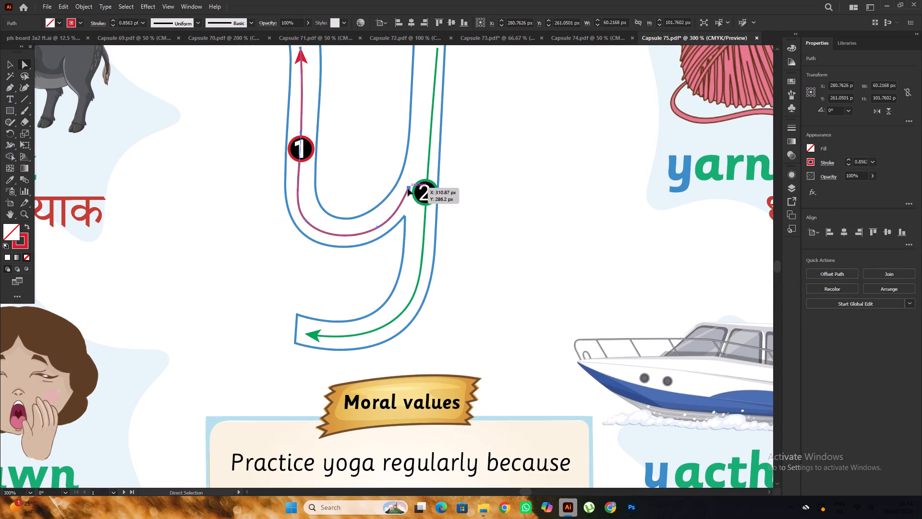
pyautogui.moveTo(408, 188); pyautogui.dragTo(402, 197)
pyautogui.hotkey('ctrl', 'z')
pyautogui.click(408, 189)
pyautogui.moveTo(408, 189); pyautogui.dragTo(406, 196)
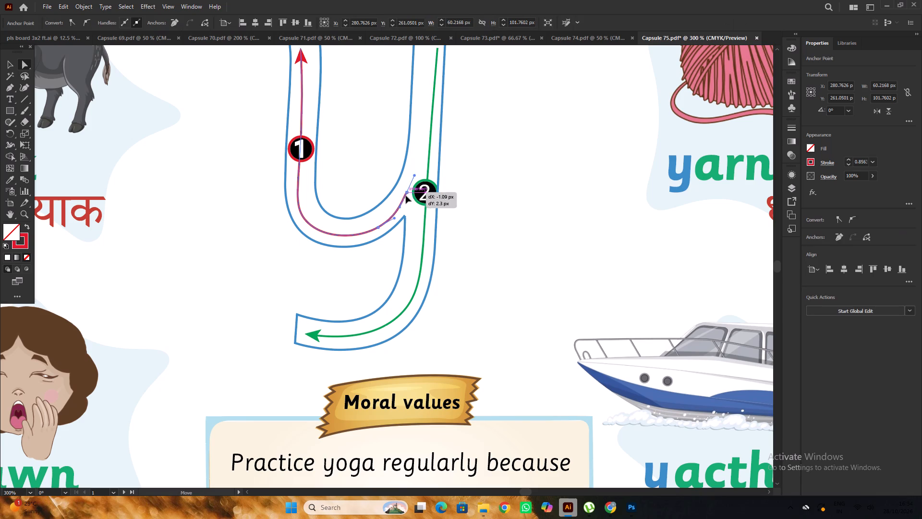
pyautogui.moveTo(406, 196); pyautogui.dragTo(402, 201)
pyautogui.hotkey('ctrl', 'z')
# Delete the red arrow's end segment beside the green number 2 marker.
pyautogui.scroll(2, 404, 201)
pyautogui.click(409, 202)
pyautogui.press('Delete')
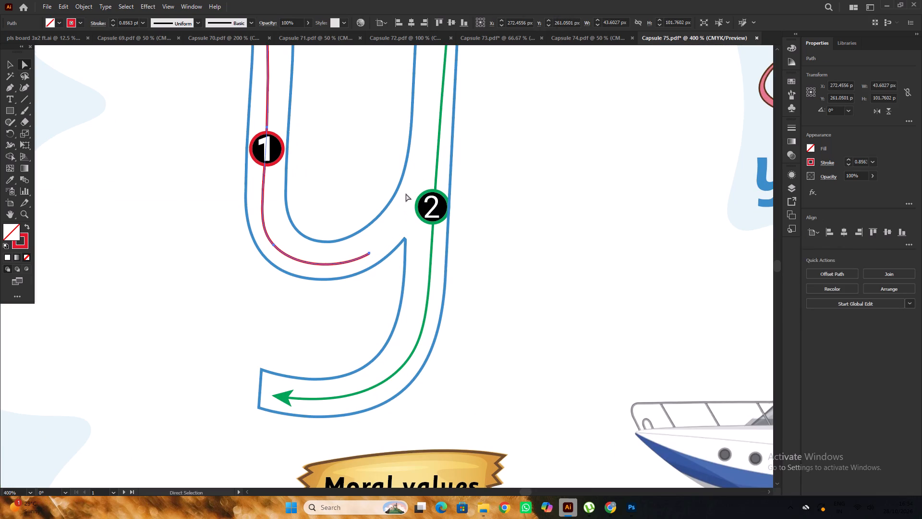
# Pull the red arrow's start anchor up to the stem junction and reshape its curve to follow the y's bowl.
pyautogui.moveTo(369, 253); pyautogui.dragTo(378, 247)
pyautogui.hotkey('ctrl', 'z')
pyautogui.click(370, 253)
pyautogui.moveTo(370, 253); pyautogui.dragTo(379, 249)
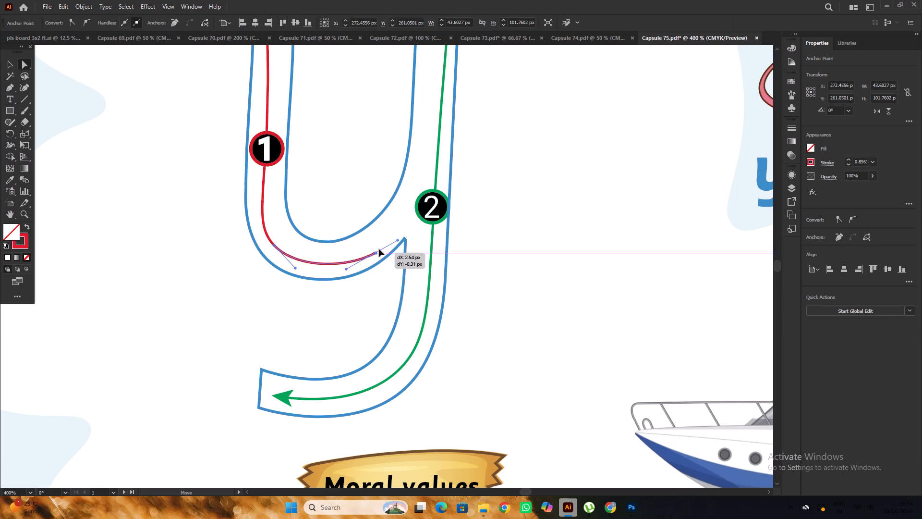
pyautogui.moveTo(379, 249); pyautogui.dragTo(400, 220)
pyautogui.moveTo(333, 247); pyautogui.dragTo(340, 261)
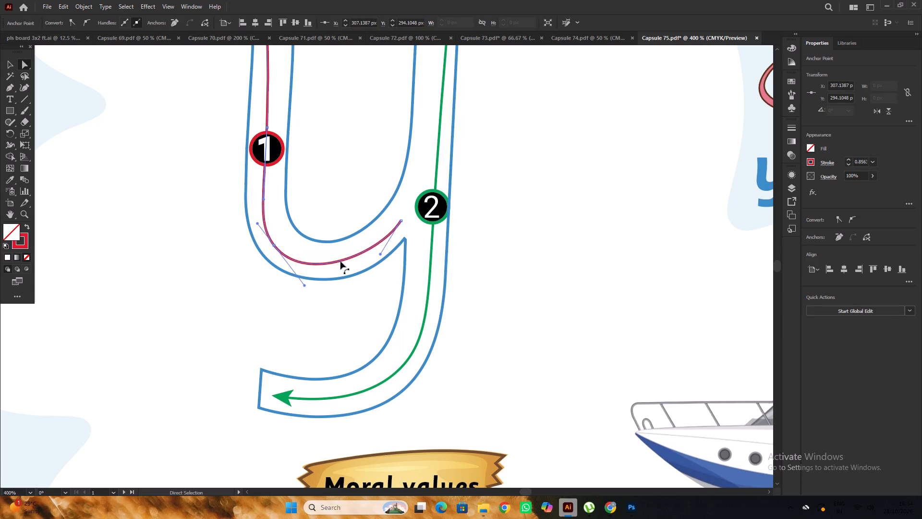
pyautogui.moveTo(340, 261); pyautogui.dragTo(346, 262)
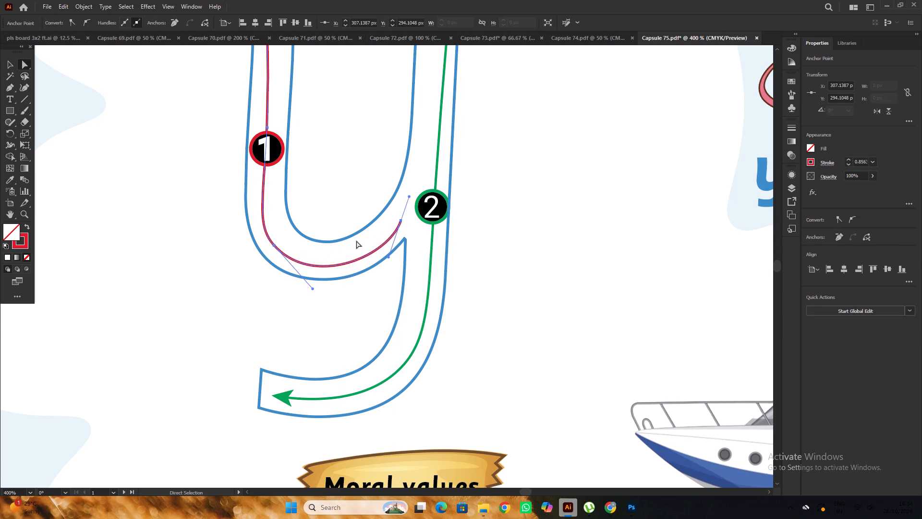
pyautogui.keyDown('alt'); pyautogui.scroll(-2, 358, 231); pyautogui.keyUp('alt')
pyautogui.click(7, 64)
pyautogui.keyDown('alt'); pyautogui.scroll(-2, 367, 161); pyautogui.keyUp('alt')
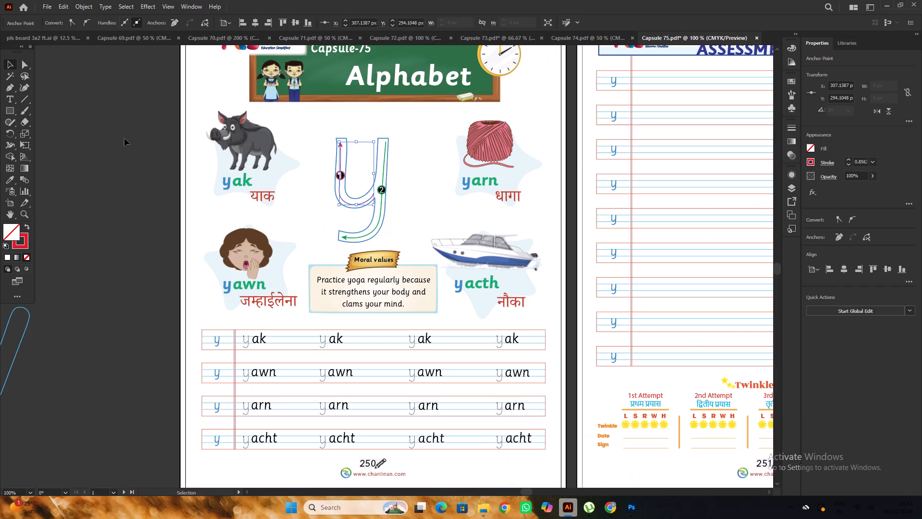
# Review the reshaped red arrow on the tracing y and all four Capsule 75 pages, comparing them with Capsule 74.
pyautogui.click(124, 138)
pyautogui.scroll(3, 380, 205)
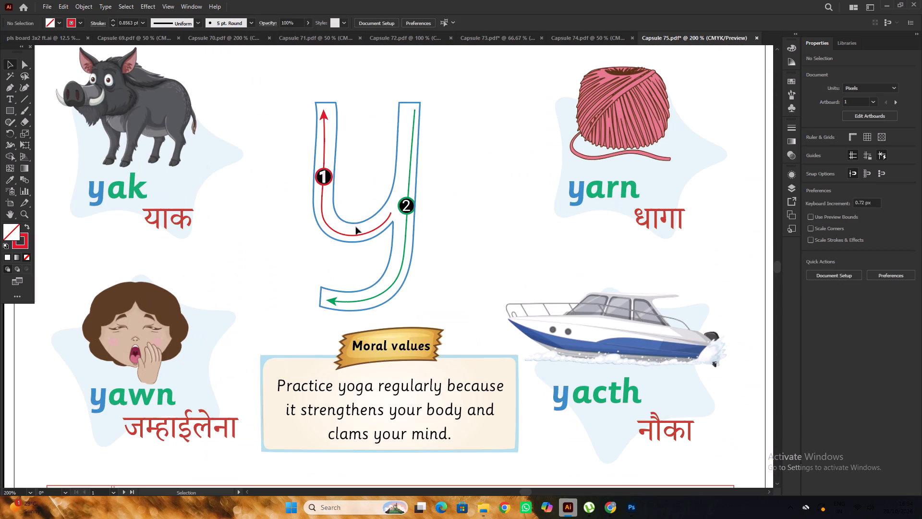
pyautogui.keyDown('alt'); pyautogui.scroll(-5, 368, 210); pyautogui.keyUp('alt')
pyautogui.click(269, 170)
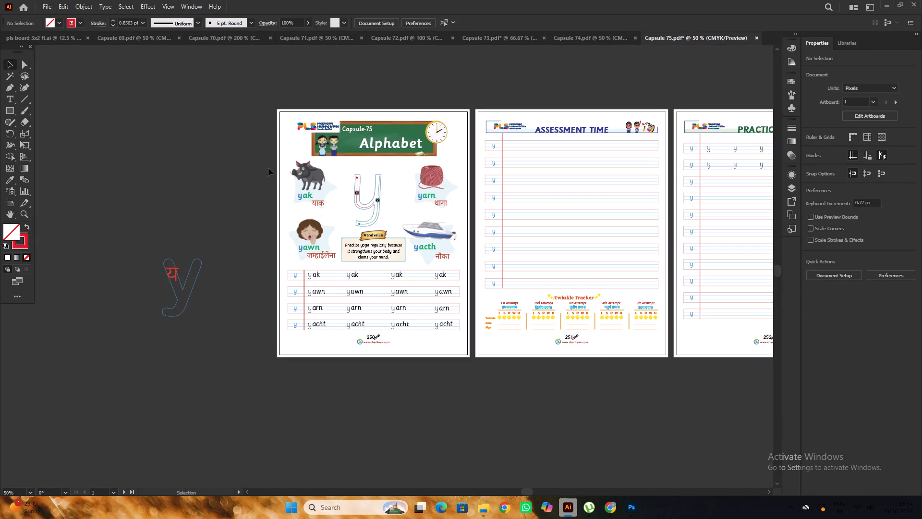
pyautogui.scroll(-5, 268, 167)
pyautogui.keyDown('alt'); pyautogui.scroll(-2, 418, 233); pyautogui.keyUp('alt')
pyautogui.press('space')
pyautogui.moveTo(592, 293); pyautogui.dragTo(517, 311)
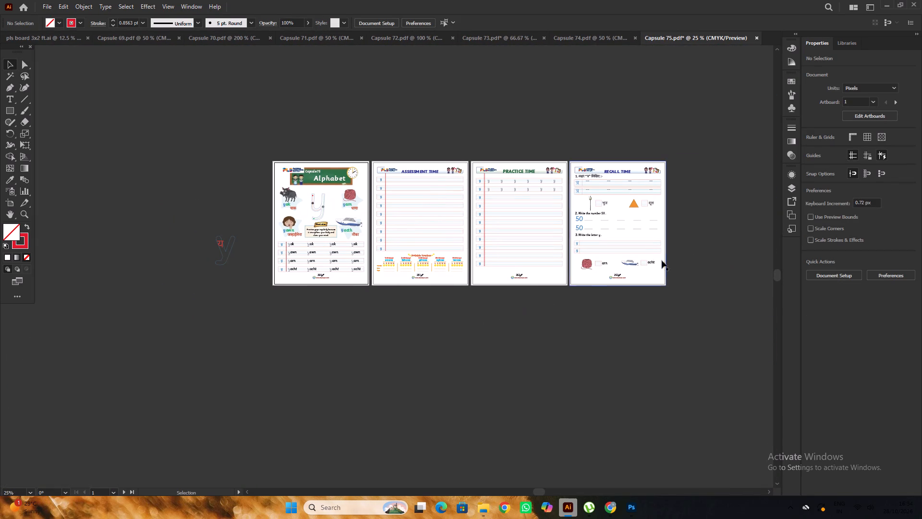
pyautogui.keyDown('alt'); pyautogui.scroll(1, 674, 215); pyautogui.keyUp('alt')
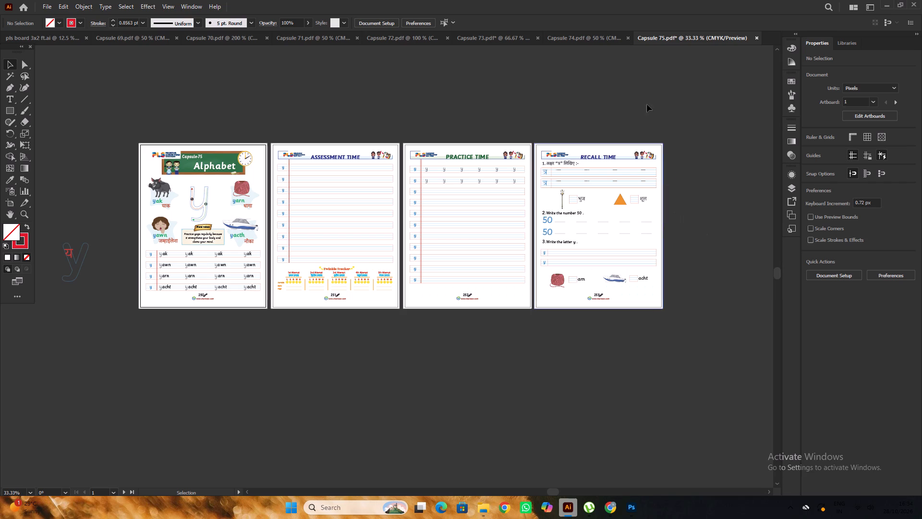
pyautogui.click(583, 40)
pyautogui.keyDown('alt'); pyautogui.scroll(1, 503, 221); pyautogui.keyUp('alt')
pyautogui.scroll(-1, 644, 220)
pyautogui.click(706, 34)
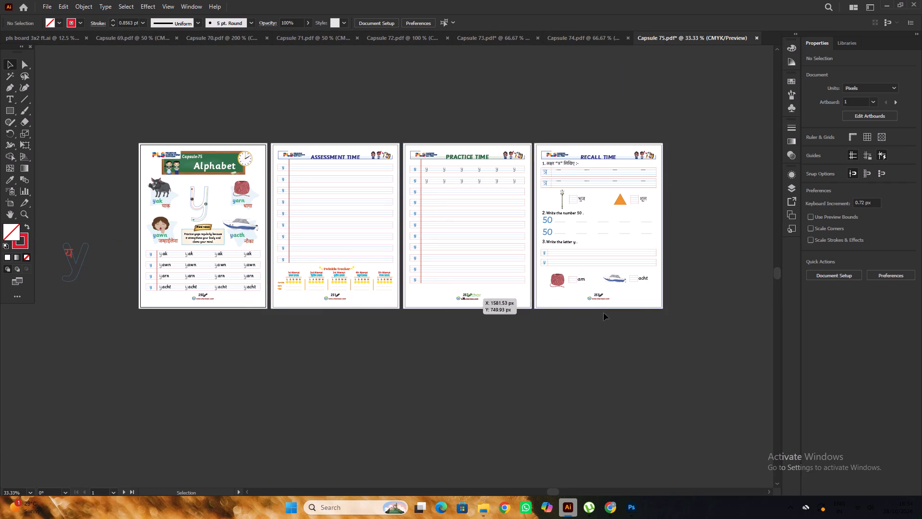
pyautogui.click(616, 340)
pyautogui.scroll(-2, 615, 338)
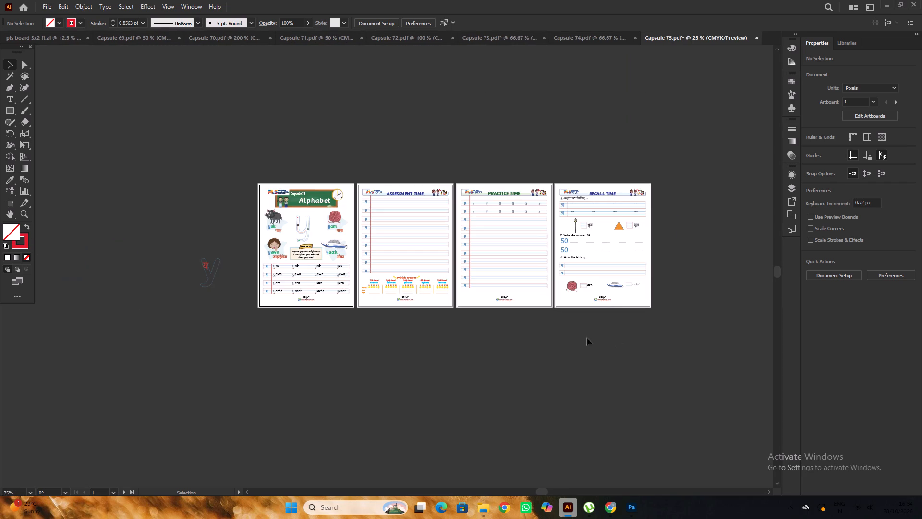
pyautogui.keyDown('alt'); pyautogui.scroll(3, 331, 291); pyautogui.keyUp('alt')
pyautogui.keyDown('alt'); pyautogui.scroll(-2, 560, 324); pyautogui.keyUp('alt')
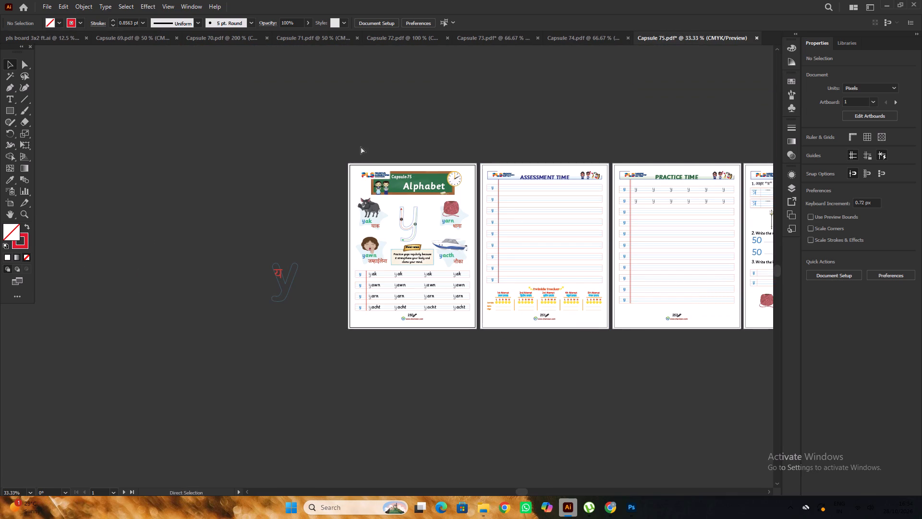
# Save the corrected Capsule 75 PDF.
pyautogui.hotkey('ctrl', 's')
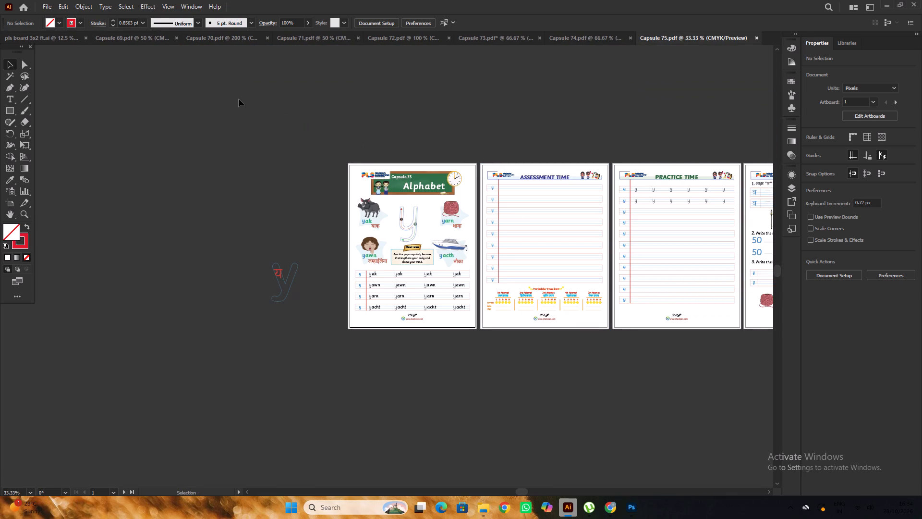
# Close the Capsule 69 and Capsule 70 documents.
pyautogui.click(114, 38)
pyautogui.click(205, 39)
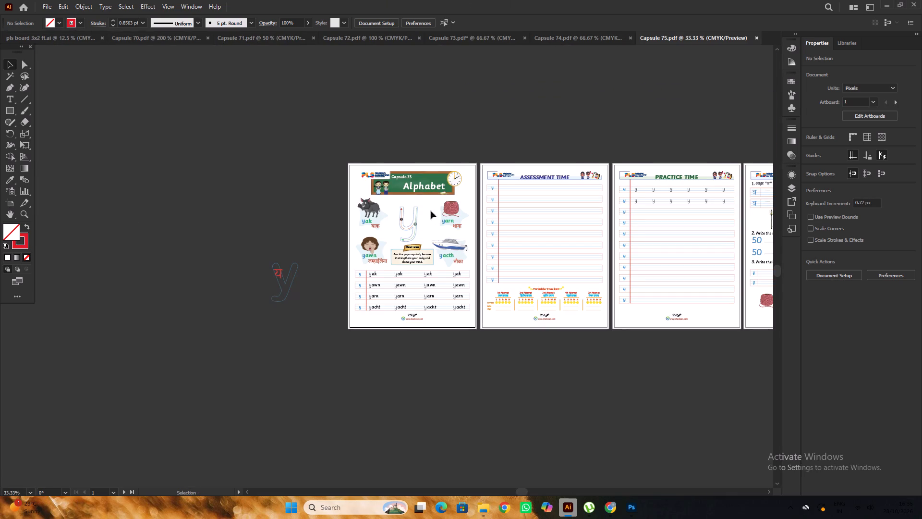
pyautogui.scroll(-5, 366, 143)
pyautogui.scroll(2, 404, 161)
pyautogui.keyDown('alt'); pyautogui.scroll(-2, 286, 119); pyautogui.keyUp('alt')
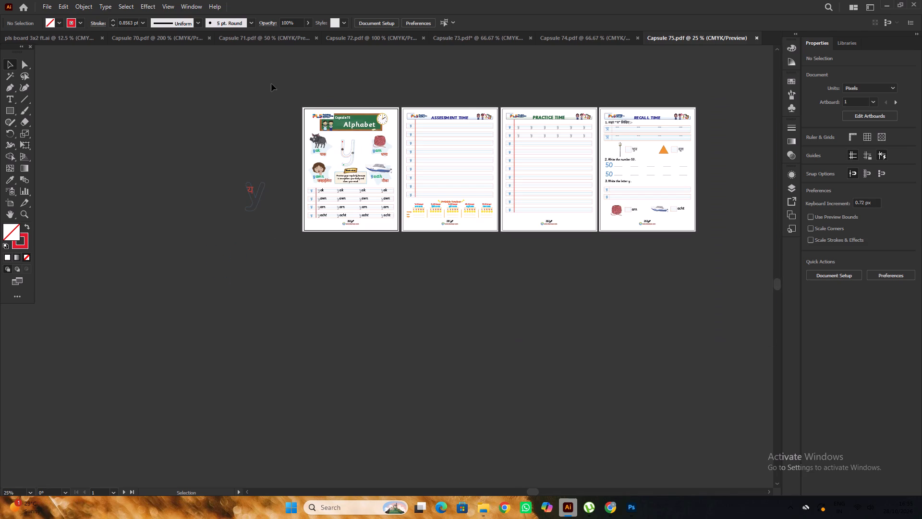
pyautogui.click(176, 40)
pyautogui.click(222, 38)
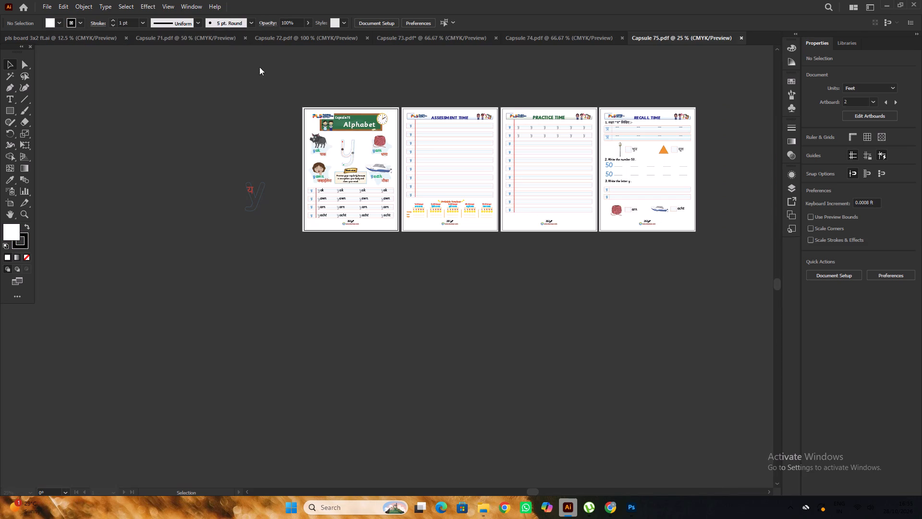
# Switch to the PRINT FINAL folder and open the Capsule 76 PDF in Illustrator.
pyautogui.click(885, 3)
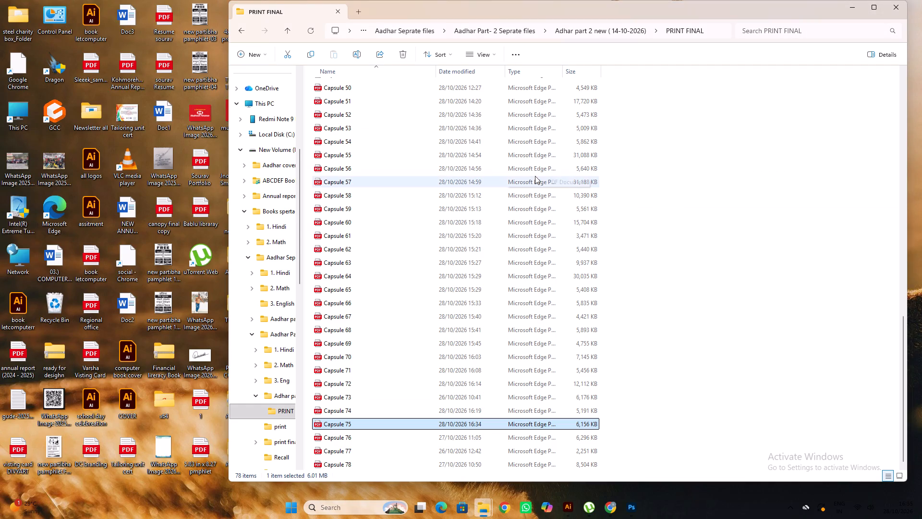
pyautogui.click(406, 438)
pyautogui.rightClick(408, 435)
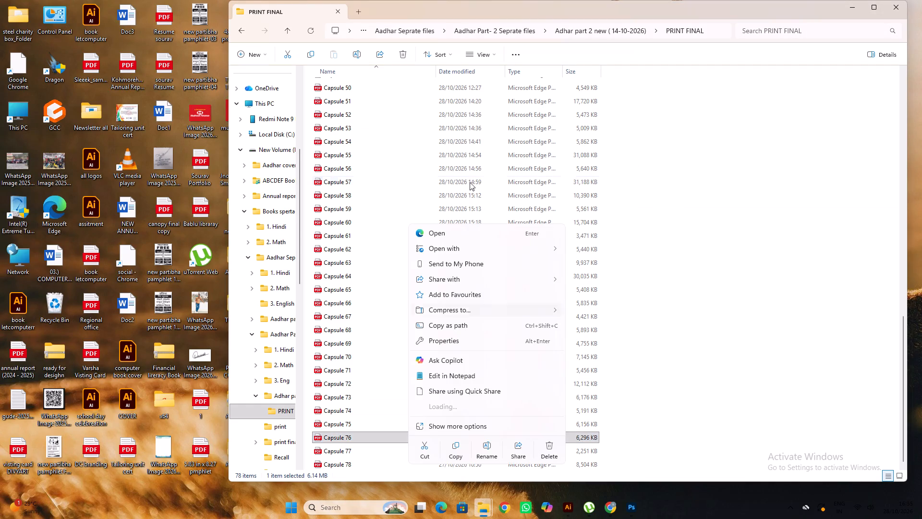
pyautogui.click(584, 251)
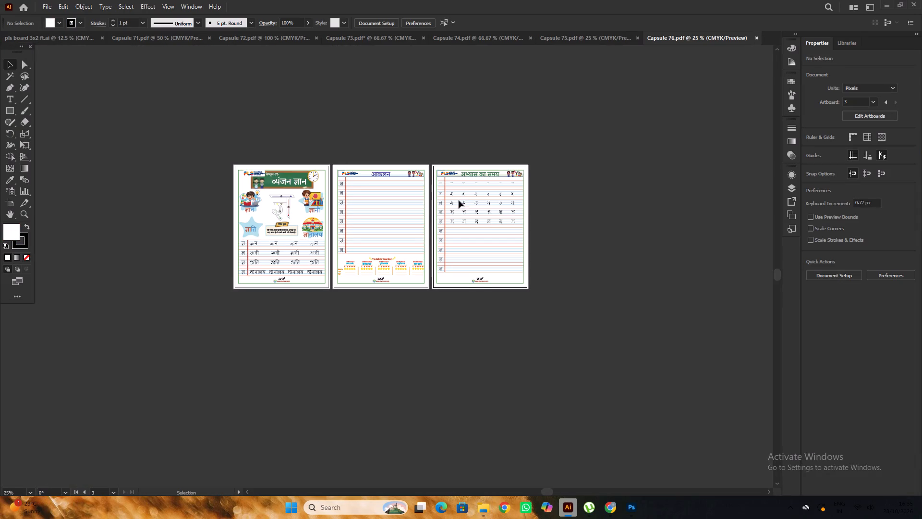
# Convert the Hindi moral-value text on Capsule 76's first page to outlines.
pyautogui.scroll(-3, 449, 193)
pyautogui.keyDown('alt'); pyautogui.scroll(3, 194, 182); pyautogui.keyUp('alt')
pyautogui.keyDown('alt'); pyautogui.scroll(-1, 223, 178); pyautogui.keyUp('alt')
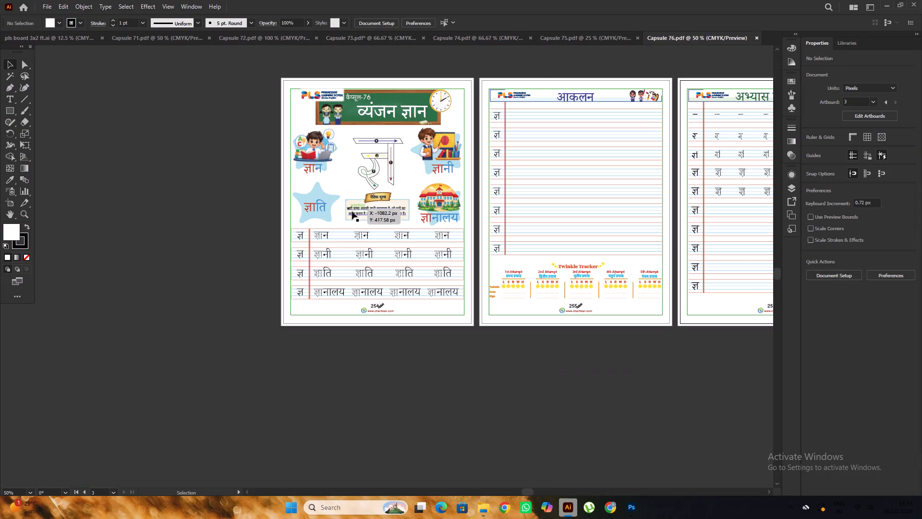
pyautogui.click(375, 214)
pyautogui.hotkey('ctrl', 'shift', 'o')
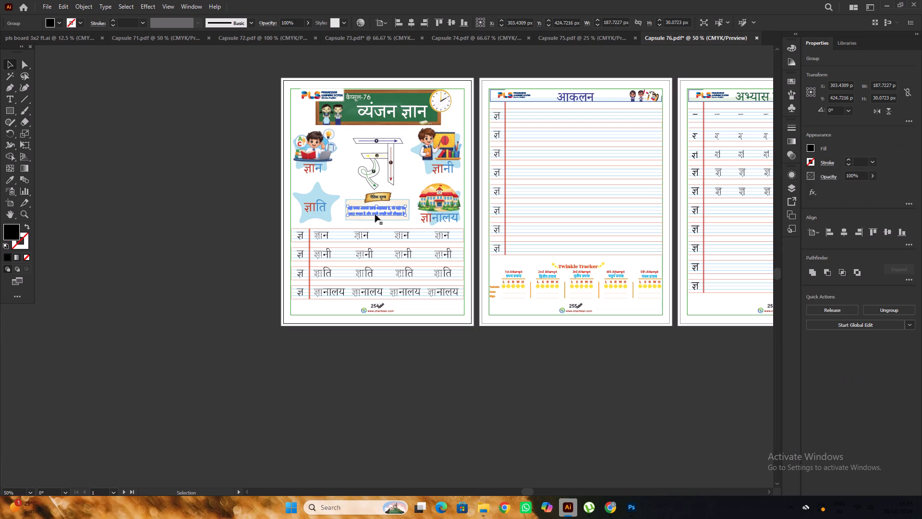
pyautogui.click(239, 156)
# Unlock all locked objects in Capsule 76 so its green page borders can be selected.
pyautogui.scroll(-3, 237, 155)
pyautogui.press('space')
pyautogui.press('space')
pyautogui.press('space')
pyautogui.press('space')
pyautogui.press('space')
pyautogui.press('space')
pyautogui.press('space')
pyautogui.press('space')
pyautogui.press('space')
pyautogui.moveTo(589, 243); pyautogui.dragTo(438, 245)
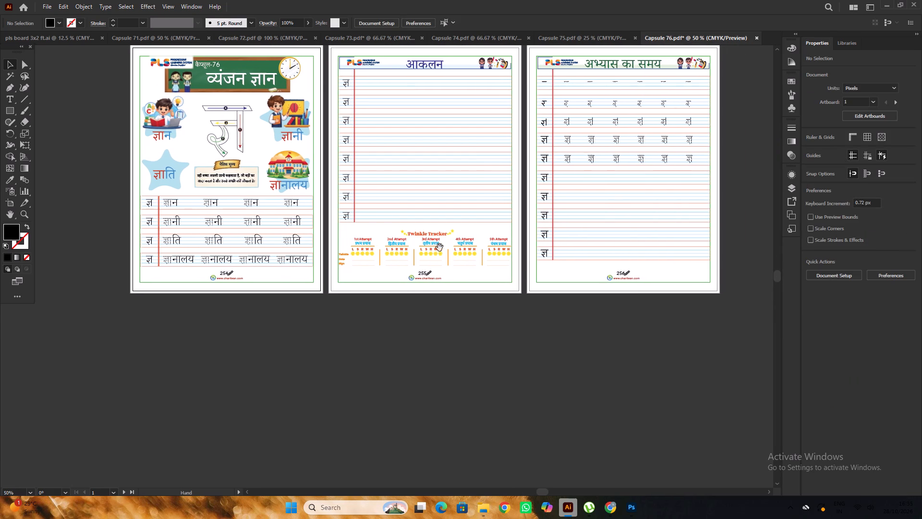
pyautogui.click(288, 283)
pyautogui.hotkey('ctrl', 'alt', '2')
pyautogui.click(337, 321)
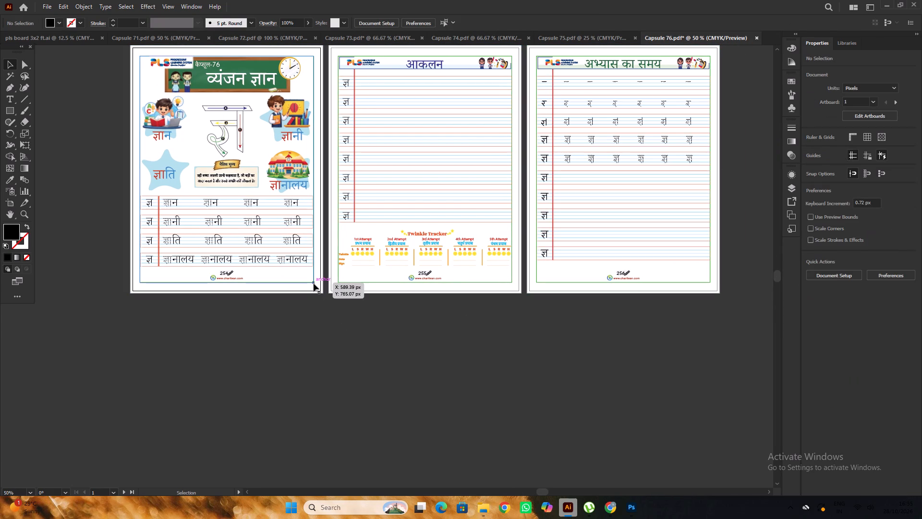
# Delete the green page border from each of Capsule 76's three pages.
pyautogui.click(314, 283)
pyautogui.press('Delete')
pyautogui.click(368, 283)
pyautogui.press('Delete')
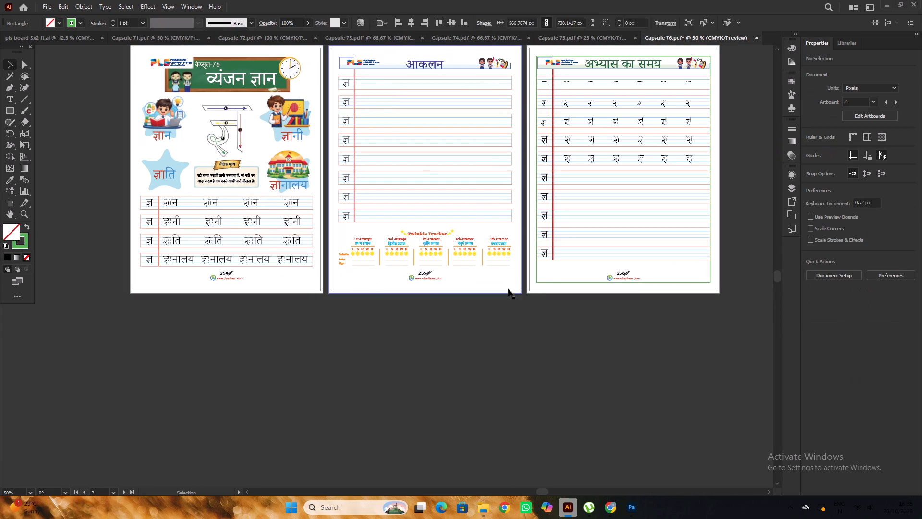
pyautogui.click(543, 283)
pyautogui.press('Delete')
pyautogui.click(549, 329)
# Compare Capsule 76's pages and page numbering with Capsule 75's.
pyautogui.click(606, 36)
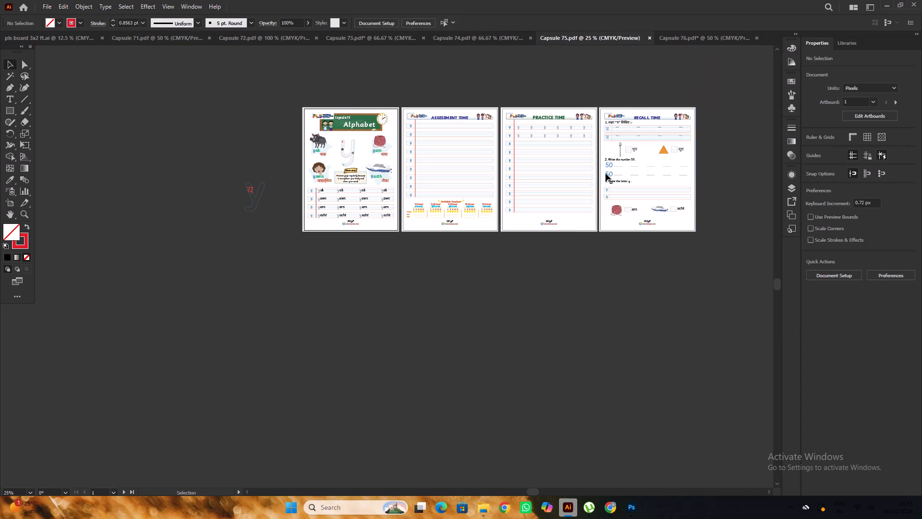
pyautogui.keyDown('alt'); pyautogui.scroll(3, 650, 232); pyautogui.keyUp('alt')
pyautogui.keyDown('alt'); pyautogui.scroll(-1, 624, 196); pyautogui.keyUp('alt')
pyautogui.click(709, 38)
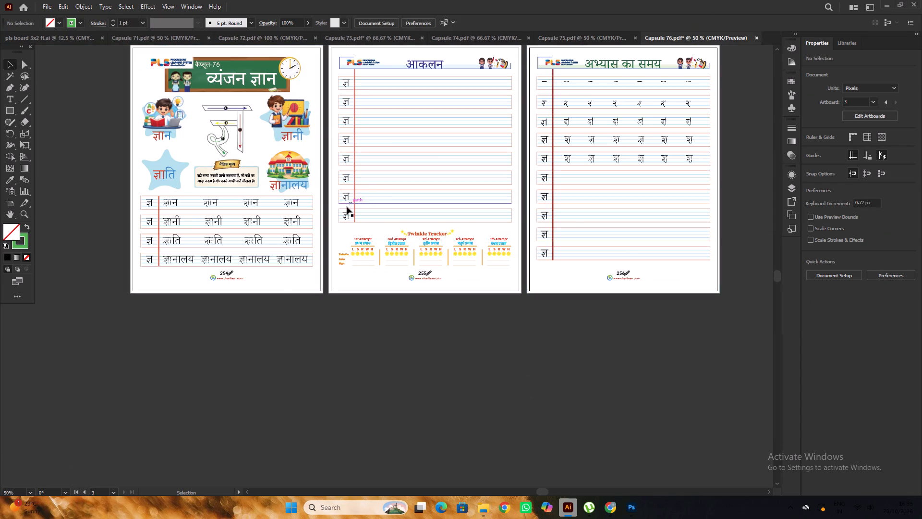
pyautogui.keyDown('alt'); pyautogui.scroll(2, 254, 259); pyautogui.keyUp('alt')
pyautogui.keyDown('alt'); pyautogui.scroll(-3, 253, 257); pyautogui.keyUp('alt')
pyautogui.keyDown('alt'); pyautogui.scroll(2, 400, 246); pyautogui.keyUp('alt')
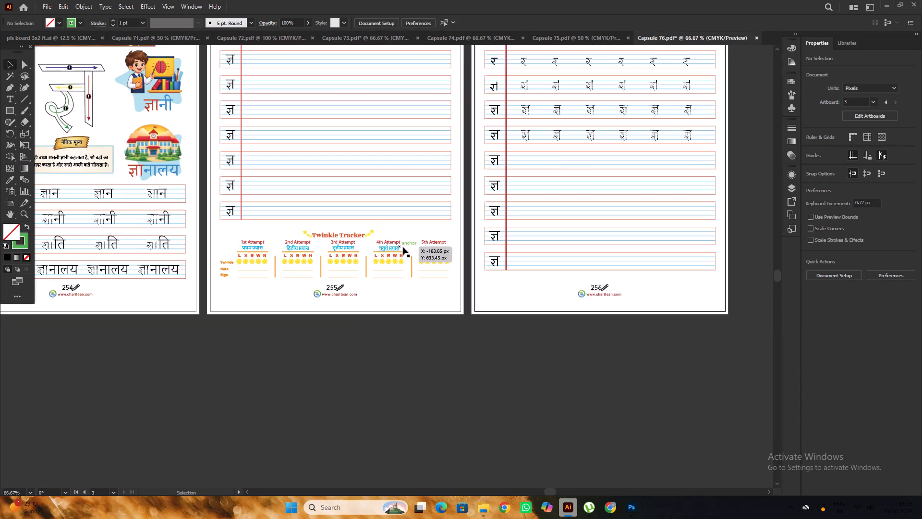
pyautogui.scroll(5, 404, 247)
pyautogui.keyDown('alt'); pyautogui.scroll(-3, 520, 246); pyautogui.keyUp('alt')
pyautogui.keyDown('alt'); pyautogui.scroll(1, 412, 241); pyautogui.keyUp('alt')
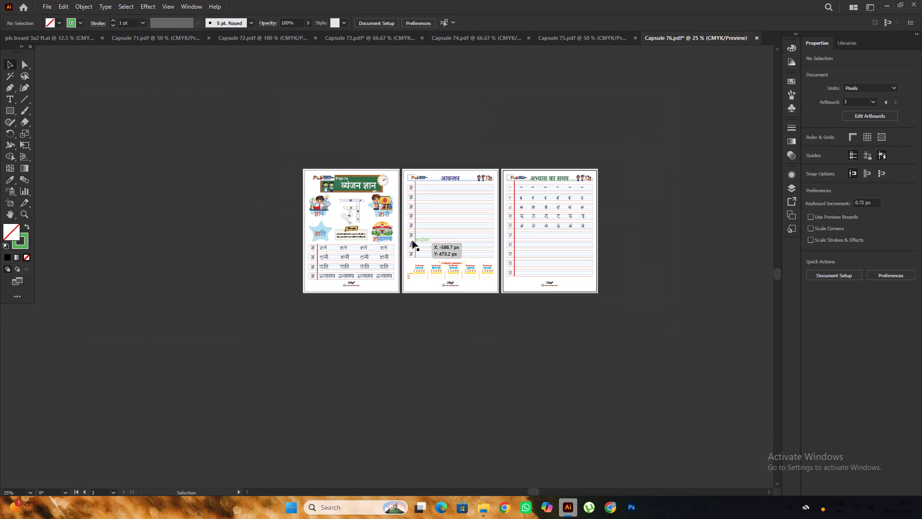
pyautogui.keyDown('alt'); pyautogui.scroll(1, 412, 241); pyautogui.keyUp('alt')
# Save the cleaned Capsule 76 PDF.
pyautogui.hotkey('ctrl', 's')
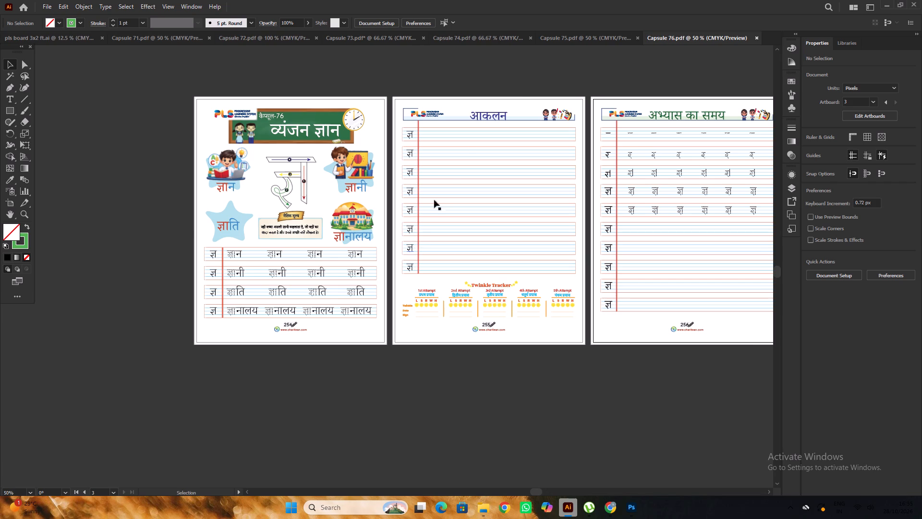
# Close the Capsule 71 document.
pyautogui.click(176, 41)
pyautogui.click(220, 38)
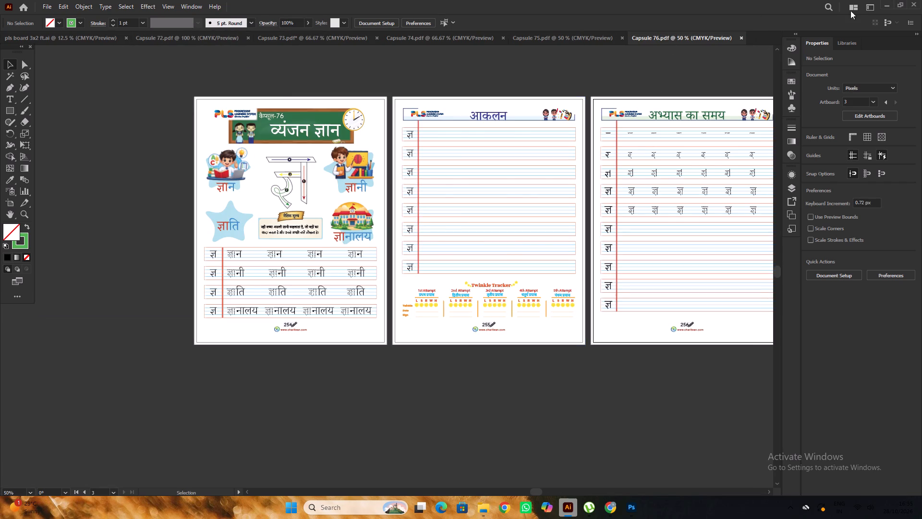
# Switch to the PRINT FINAL folder and open the Capsule 77 PDF in Illustrator.
pyautogui.click(888, 7)
pyautogui.click(351, 451)
pyautogui.rightClick(351, 451)
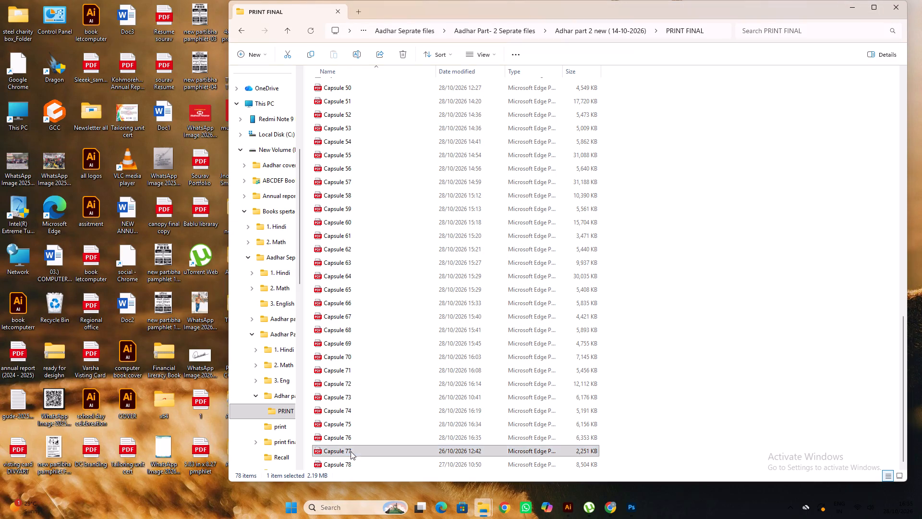
pyautogui.click(523, 263)
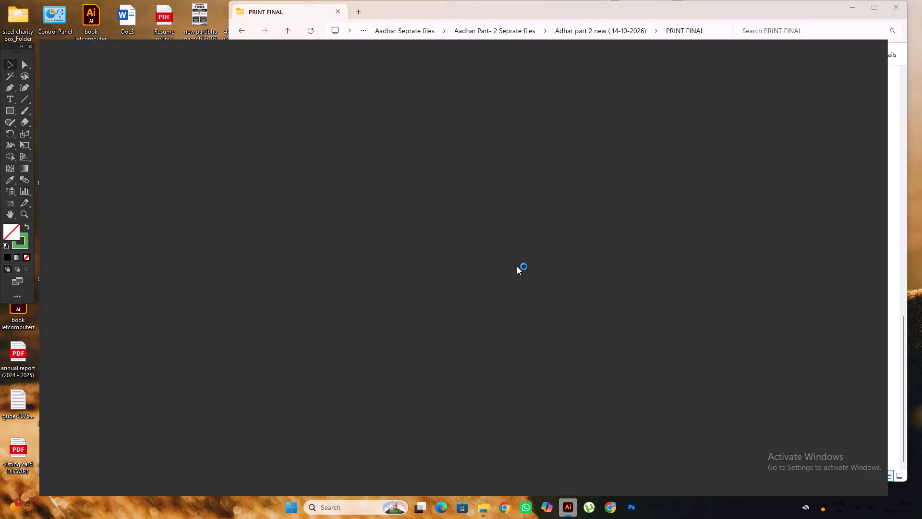
# Examine Capsule 77's three pages and compare their page numbering with Capsule 76's.
pyautogui.scroll(-4, 438, 219)
pyautogui.keyDown('alt'); pyautogui.scroll(2, 238, 203); pyautogui.keyUp('alt')
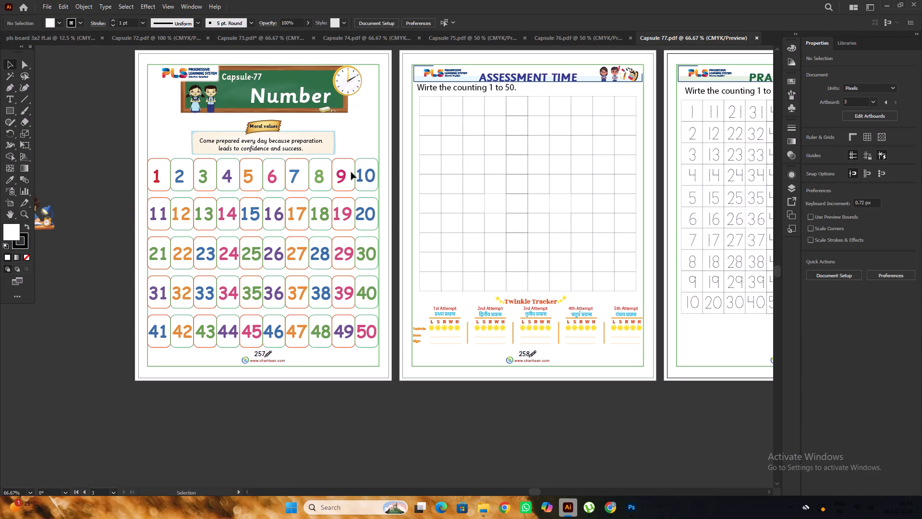
pyautogui.keyDown('alt'); pyautogui.scroll(-1, 319, 148); pyautogui.keyUp('alt')
pyautogui.click(596, 38)
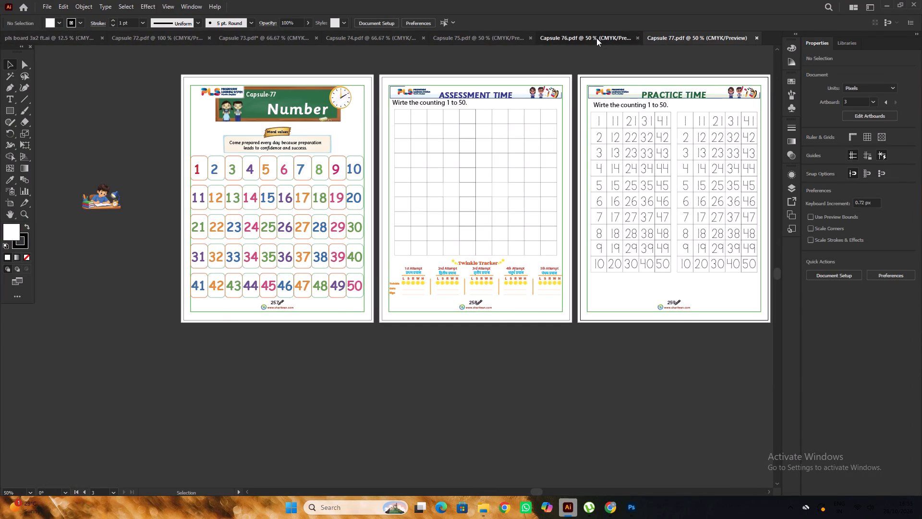
pyautogui.keyDown('alt'); pyautogui.scroll(-2, 517, 223); pyautogui.keyUp('alt')
pyautogui.click(682, 41)
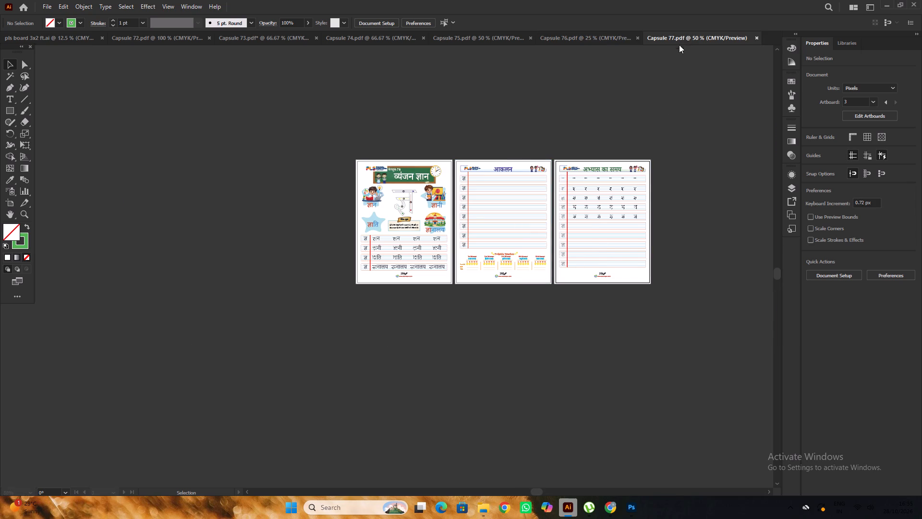
pyautogui.keyDown('alt'); pyautogui.scroll(-1, 313, 276); pyautogui.keyUp('alt')
pyautogui.keyDown('alt'); pyautogui.scroll(2, 546, 310); pyautogui.keyUp('alt')
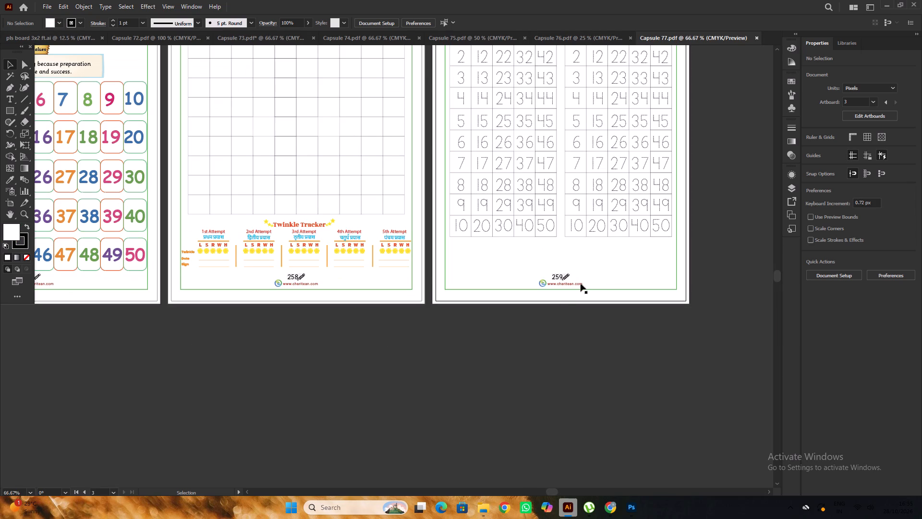
pyautogui.scroll(-1, 606, 270)
pyautogui.keyDown('alt'); pyautogui.scroll(-1, 562, 296); pyautogui.keyUp('alt')
# Unlock all objects and delete the green page borders from Capsule 77's three pages.
pyautogui.click(407, 281)
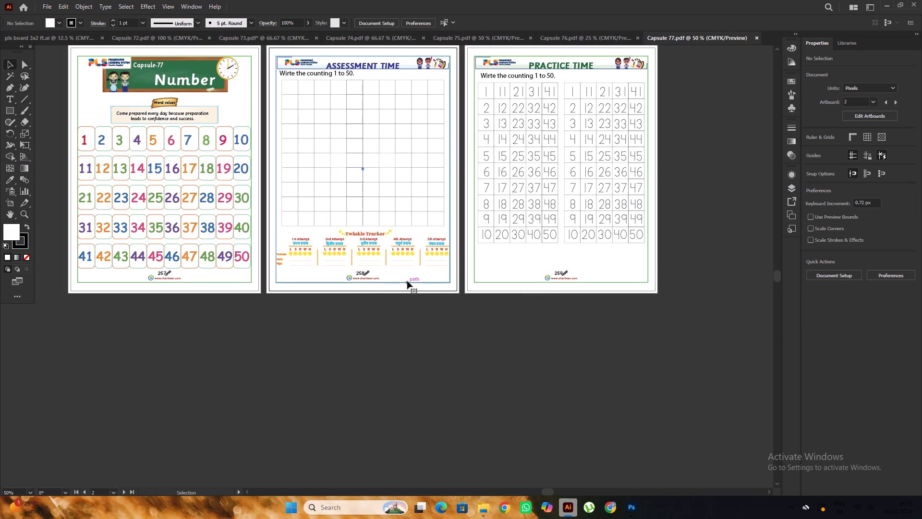
pyautogui.press('Delete')
pyautogui.click(249, 282)
pyautogui.press('Delete')
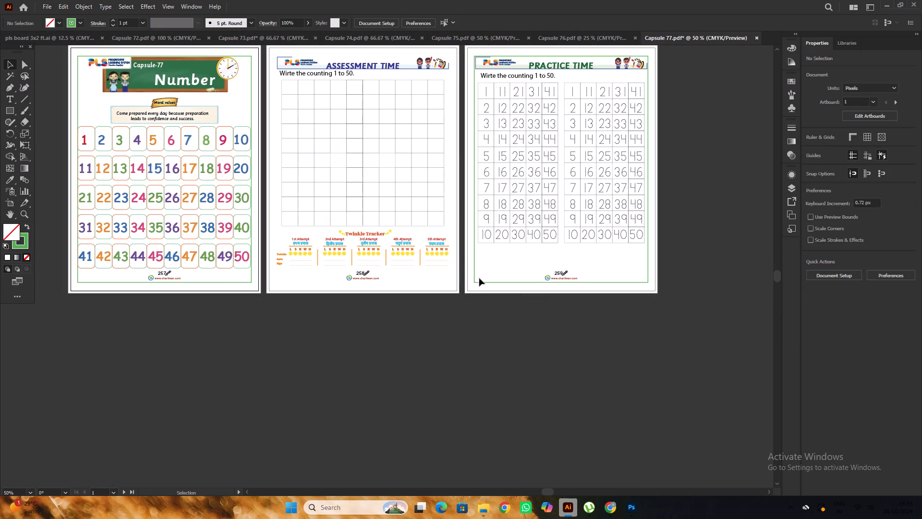
pyautogui.click(235, 282)
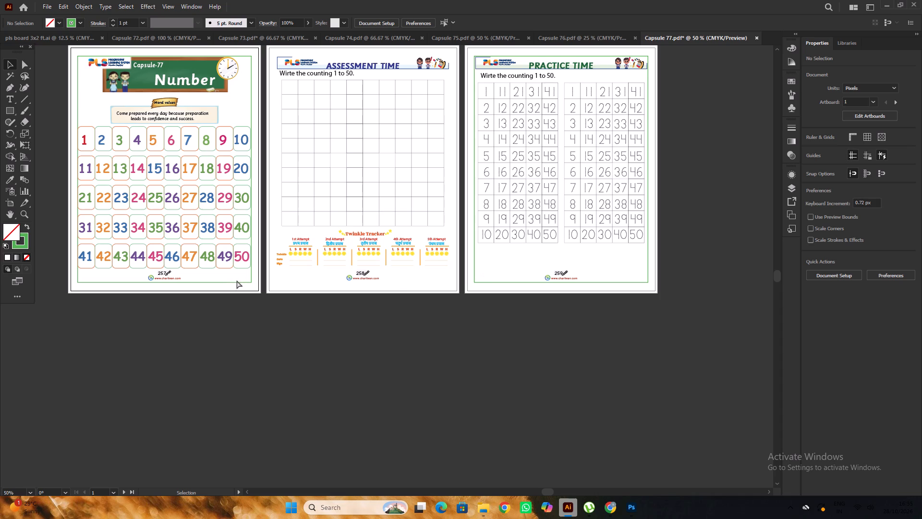
pyautogui.hotkey('ctrl', 'alt', '2')
pyautogui.click(266, 321)
pyautogui.click(247, 281)
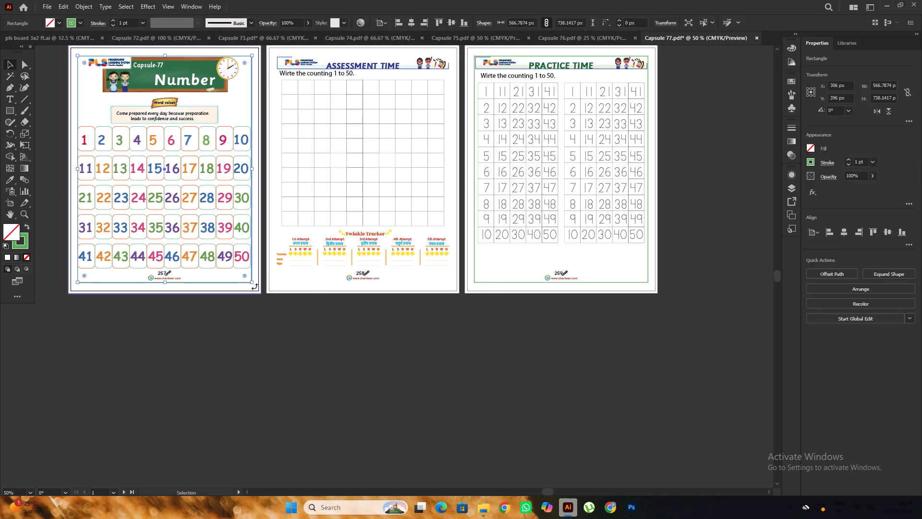
pyautogui.press('Delete')
pyautogui.click(492, 281)
pyautogui.press('Delete')
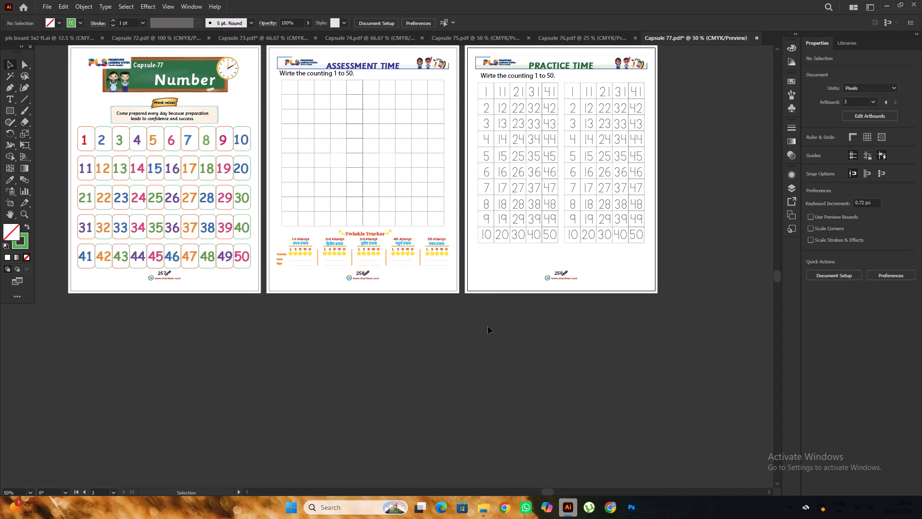
pyautogui.click(488, 326)
# Compare the pages of the open Capsule 74, 75 and 76 documents with Capsule 77.
pyautogui.keyDown('alt'); pyautogui.scroll(-2, 496, 311); pyautogui.keyUp('alt')
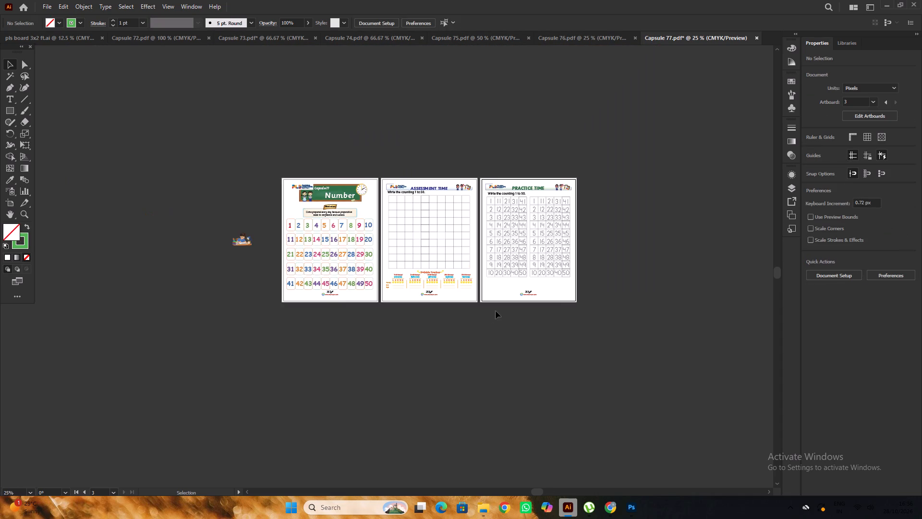
pyautogui.click(382, 40)
pyautogui.keyDown('alt'); pyautogui.scroll(-3, 460, 148); pyautogui.keyUp('alt')
pyautogui.scroll(3, 461, 148)
pyautogui.keyDown('alt'); pyautogui.scroll(3, 215, 141); pyautogui.keyUp('alt')
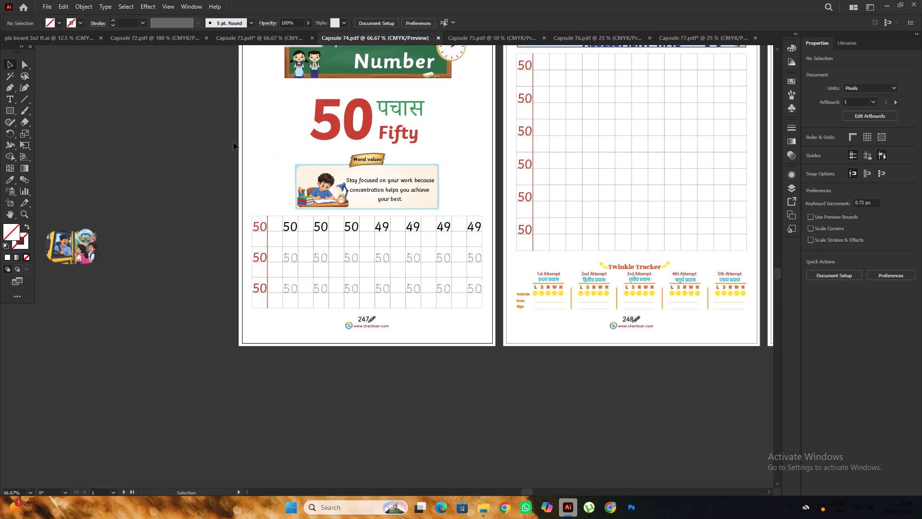
pyautogui.keyDown('alt'); pyautogui.scroll(-2, 233, 142); pyautogui.keyUp('alt')
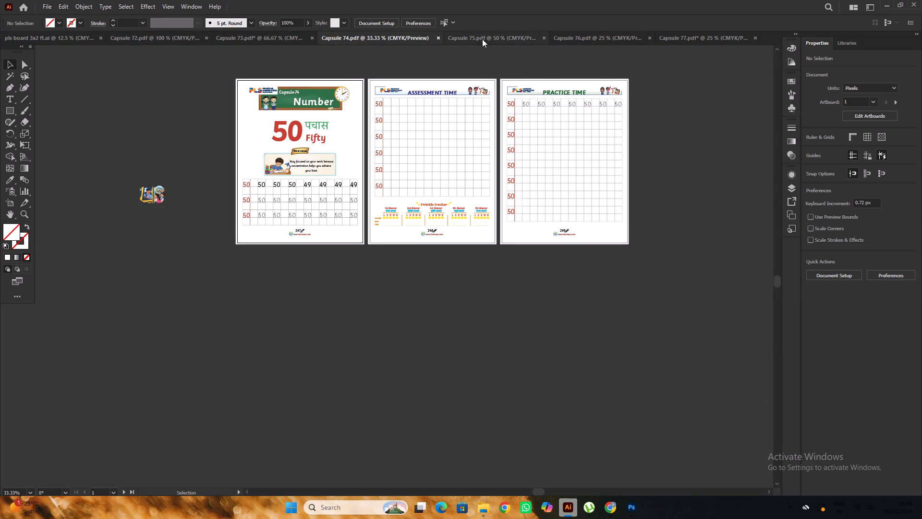
pyautogui.click(482, 39)
pyautogui.keyDown('alt'); pyautogui.scroll(-3, 498, 94); pyautogui.keyUp('alt')
pyautogui.scroll(2, 499, 92)
pyautogui.click(576, 40)
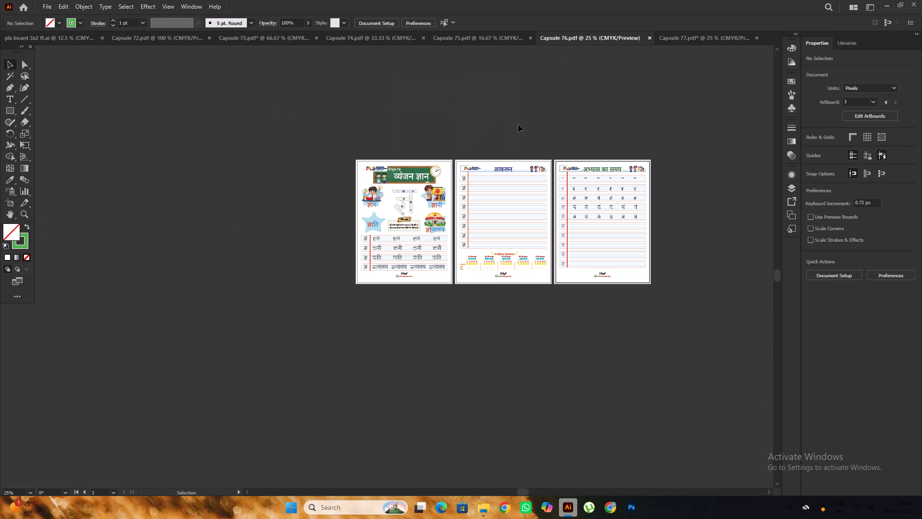
pyautogui.click(473, 35)
pyautogui.scroll(3, 588, 93)
pyautogui.click(696, 35)
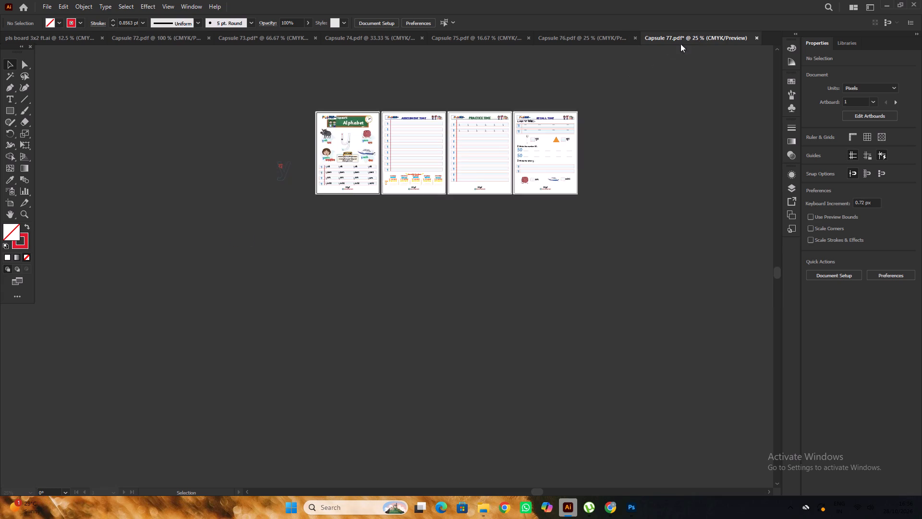
pyautogui.scroll(-7, 465, 175)
pyautogui.scroll(2, 456, 154)
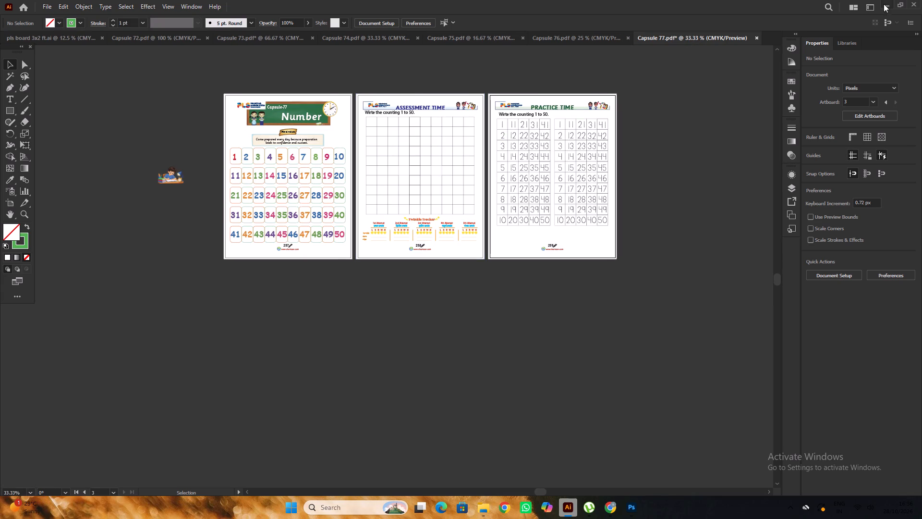
# Switch to the PRINT FINAL folder and open the Capsule 78 PDF in Illustrator.
pyautogui.click(884, 4)
pyautogui.click(353, 465)
pyautogui.rightClick(353, 465)
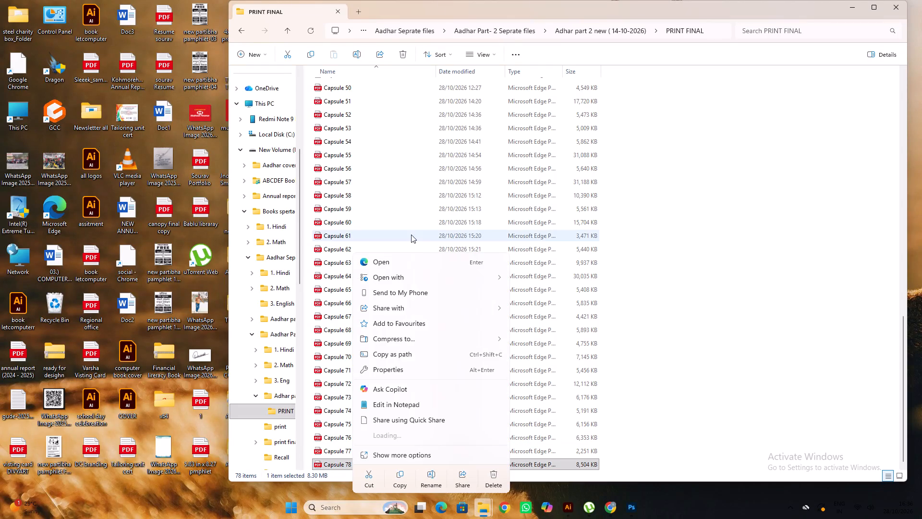
pyautogui.click(539, 277)
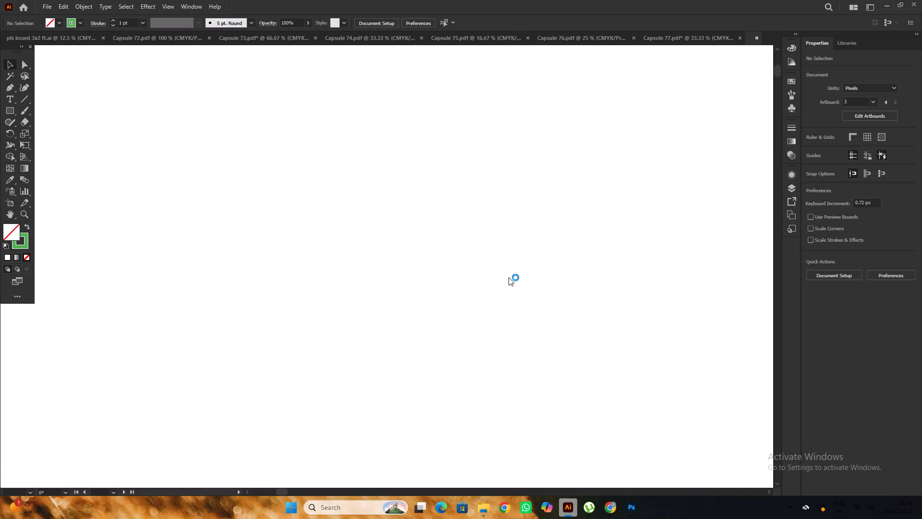
# Move the Z stroke-order diagram off Capsule 78's first page onto the empty canvas and ungroup it.
pyautogui.press('space')
pyautogui.press('space')
pyautogui.moveTo(154, 322); pyautogui.dragTo(395, 297)
pyautogui.keyDown('alt'); pyautogui.scroll(3, 350, 217); pyautogui.keyUp('alt')
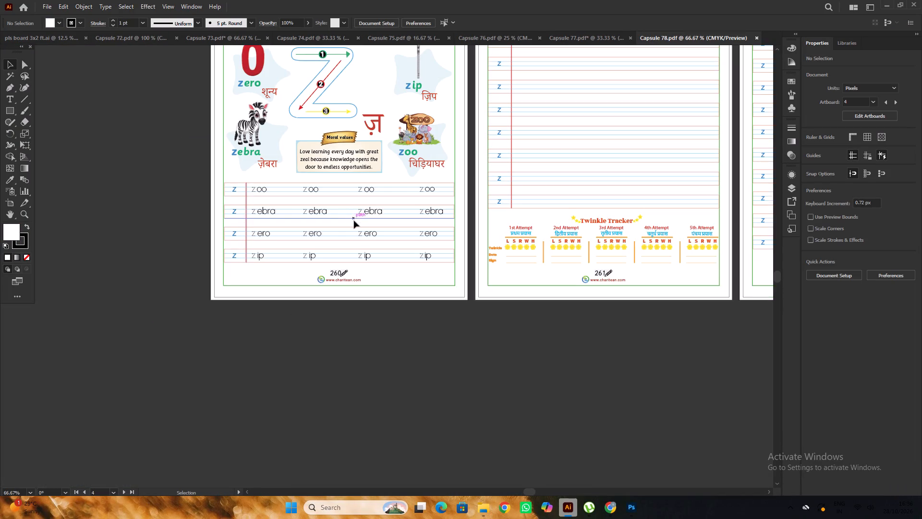
pyautogui.scroll(6, 360, 221)
pyautogui.keyDown('alt'); pyautogui.scroll(-4, 370, 216); pyautogui.keyUp('alt')
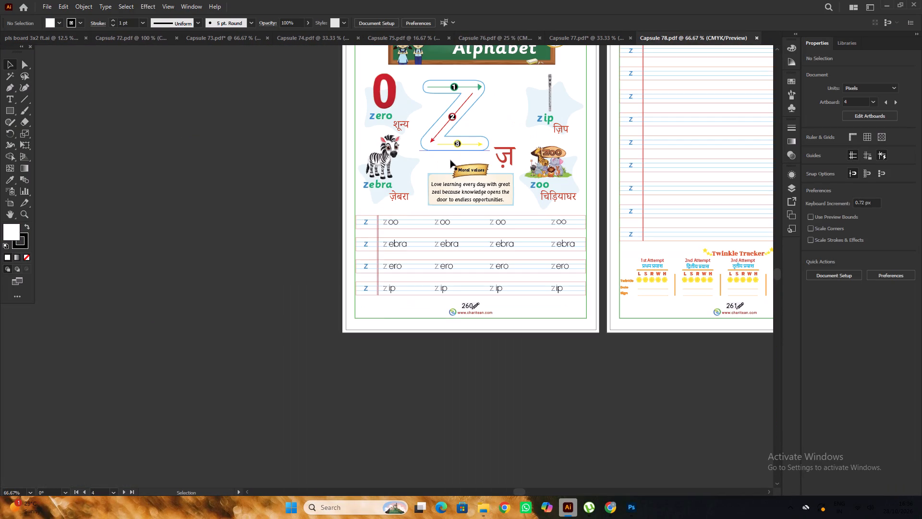
pyautogui.moveTo(468, 136); pyautogui.dragTo(172, 269)
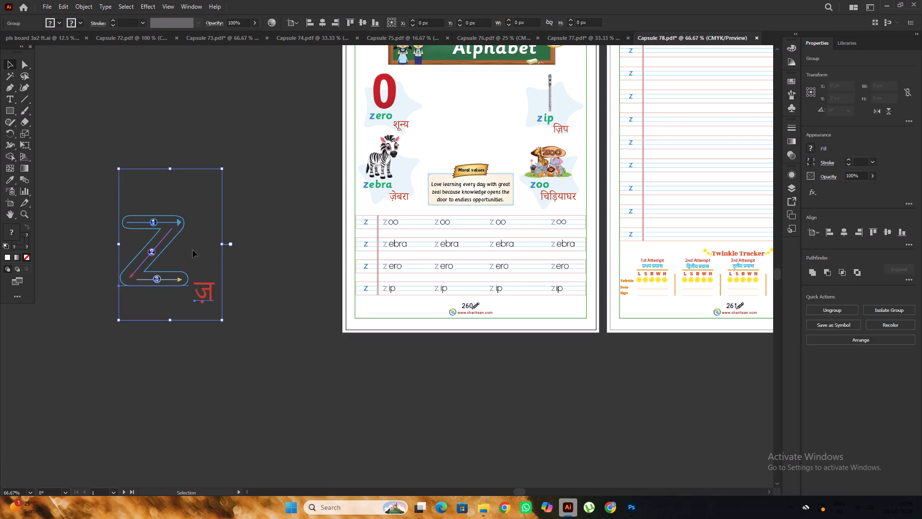
pyautogui.rightClick(193, 250)
pyautogui.click(234, 382)
pyautogui.click(282, 331)
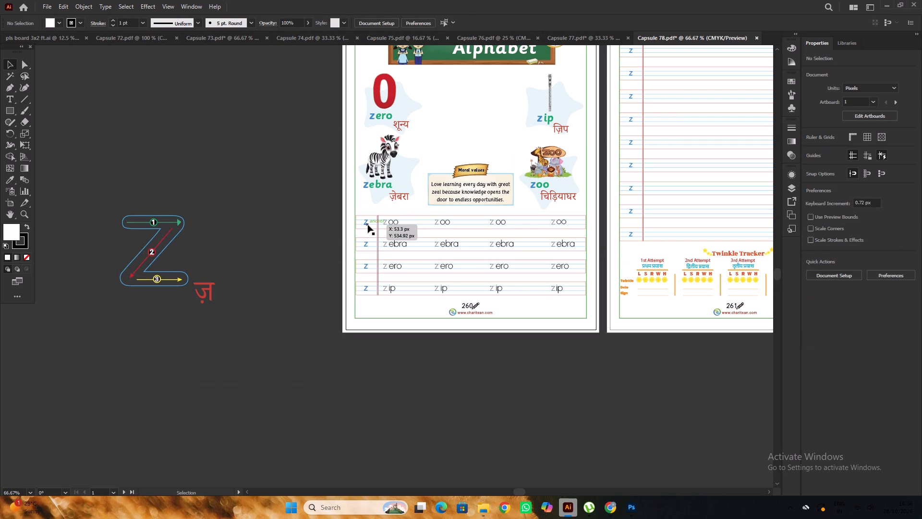
# Duplicate the blue z from the first writing row, enlarge it to about 304 pt, and set it on the canvas beside the page.
pyautogui.moveTo(368, 224); pyautogui.dragTo(258, 229)
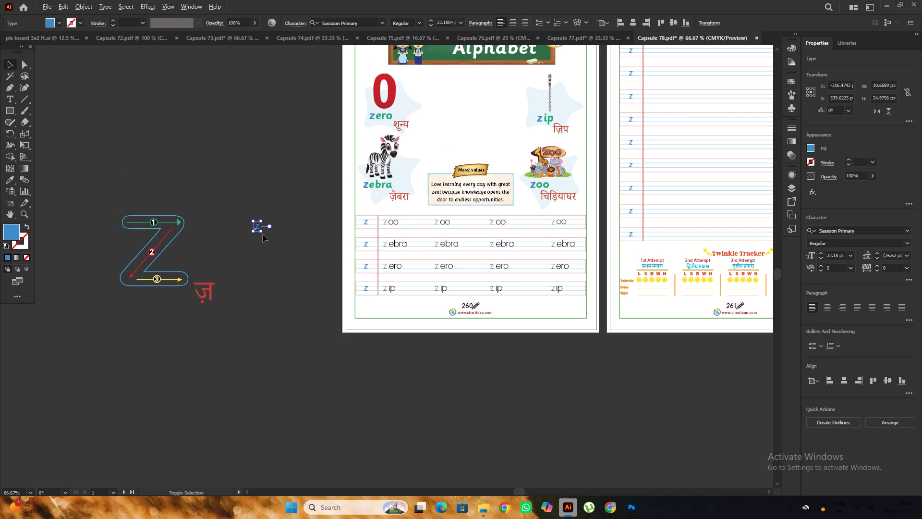
pyautogui.keyDown('alt'); pyautogui.keyDown('shift'); pyautogui.moveTo(262, 234); pyautogui.dragTo(315, 350); pyautogui.keyUp('shift'); pyautogui.keyUp('alt')
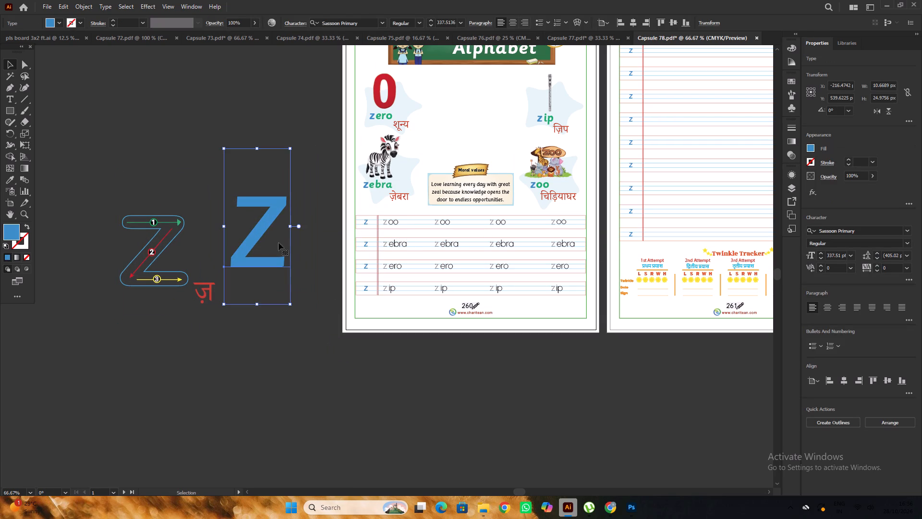
pyautogui.moveTo(266, 230); pyautogui.dragTo(464, 118)
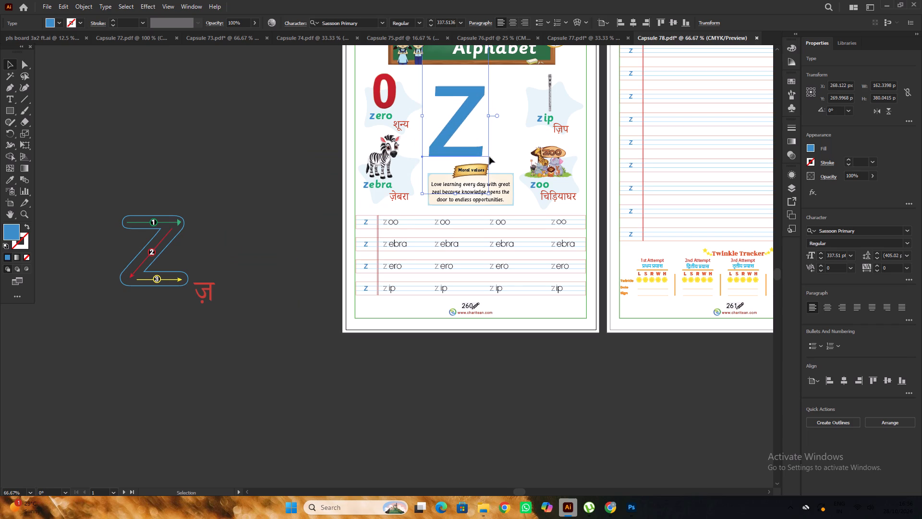
pyautogui.keyDown('alt'); pyautogui.keyDown('shift'); pyautogui.moveTo(489, 194); pyautogui.dragTo(487, 185); pyautogui.keyUp('shift'); pyautogui.keyUp('alt')
pyautogui.moveTo(468, 148); pyautogui.dragTo(248, 222)
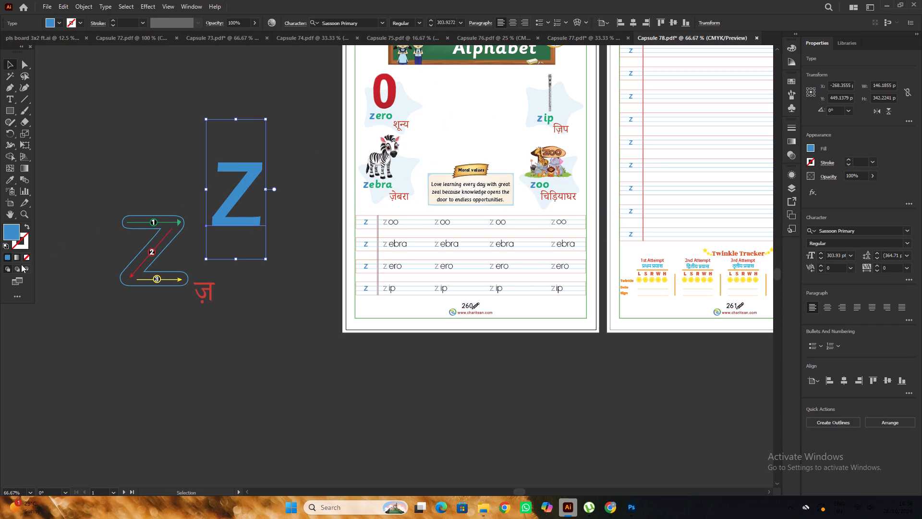
# Remove the enlarged z's fill and give it a stroke in its original blue, 248bcb.
pyautogui.doubleClick(10, 233)
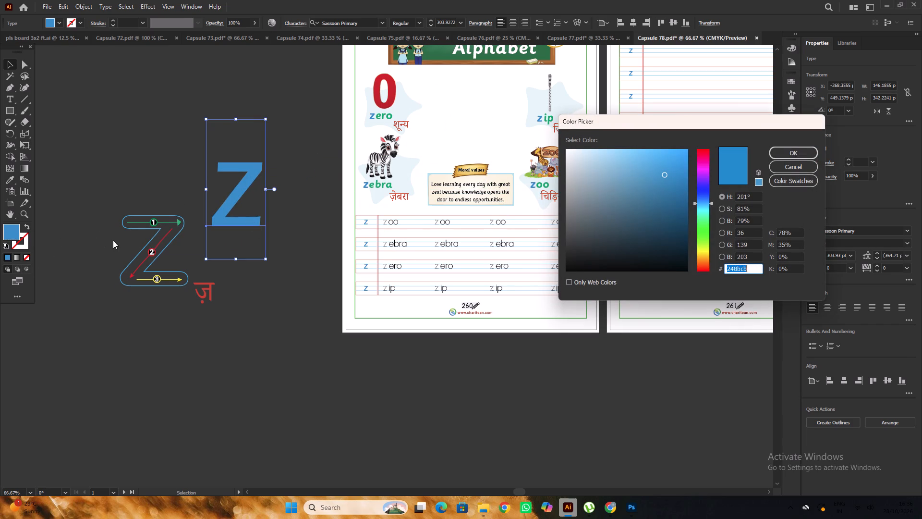
pyautogui.hotkey('ctrl', 'c')
pyautogui.moveTo(798, 152); pyautogui.dragTo(782, 153)
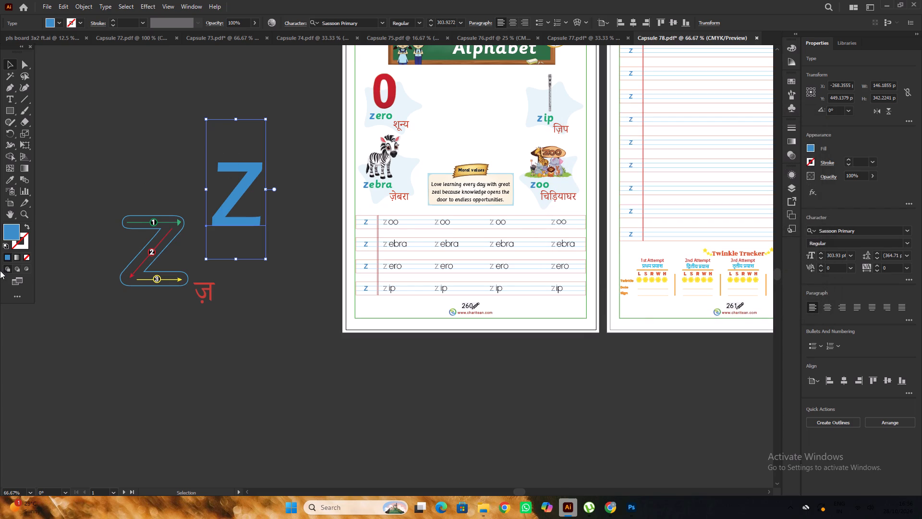
pyautogui.click(26, 259)
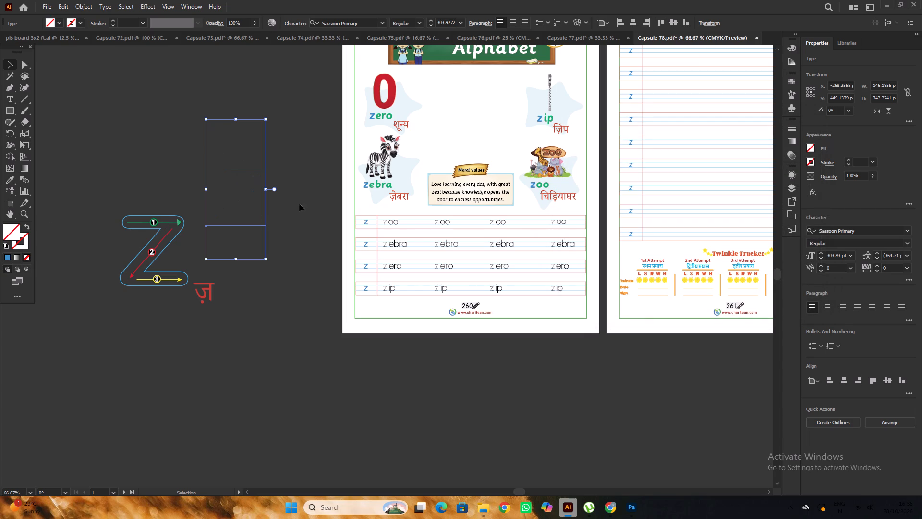
pyautogui.doubleClick(27, 245)
pyautogui.hotkey('ctrl', 'v')
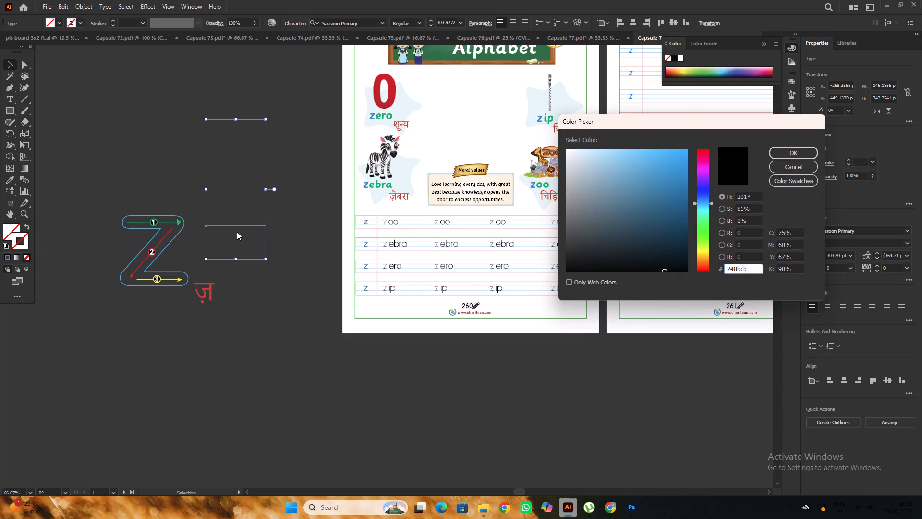
pyautogui.click(809, 154)
pyautogui.click(193, 146)
# Place the blue outlined z in the gap above the Moral values box on Capsule 78's first page.
pyautogui.scroll(3, 193, 146)
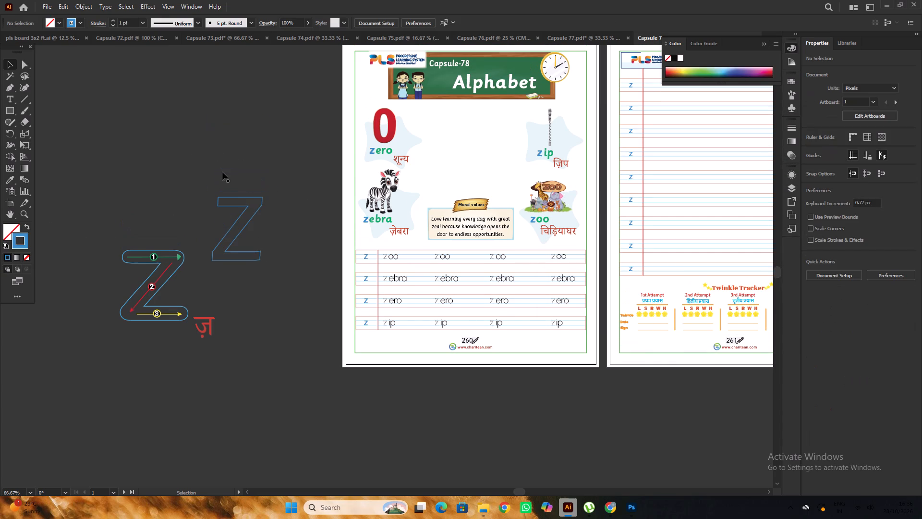
pyautogui.moveTo(258, 209); pyautogui.dragTo(483, 135)
pyautogui.click(239, 158)
# Move the old rounded Z outline away from its numbered stroke arrows.
pyautogui.moveTo(175, 259); pyautogui.dragTo(196, 121)
pyautogui.click(228, 227)
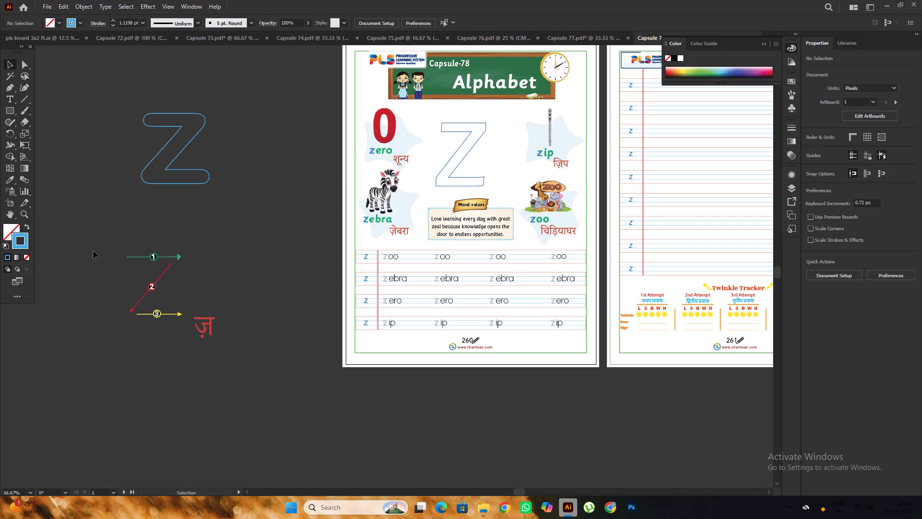
# Group the green stroke-1 arrow, move it into the new z's top bar, and scale it to about 95 px wide.
pyautogui.moveTo(105, 248); pyautogui.dragTo(202, 258)
pyautogui.hotkey('ctrl', 'g')
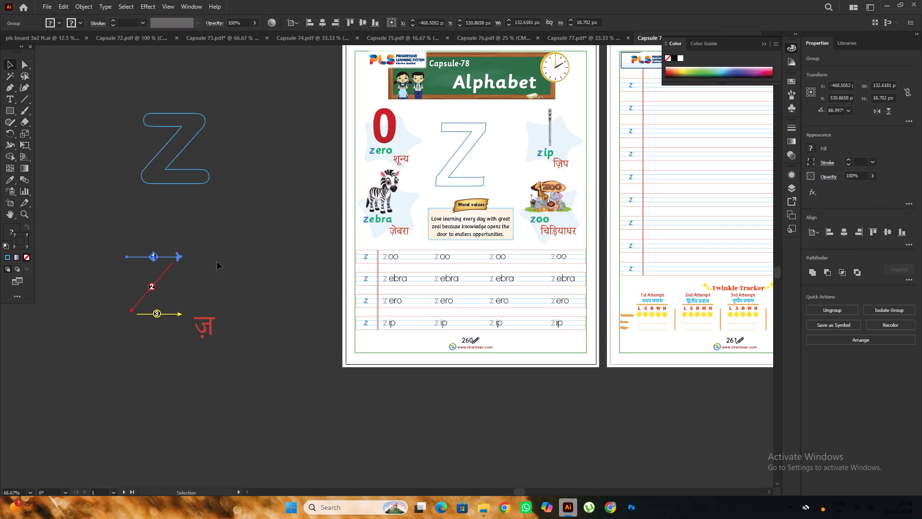
pyautogui.click(217, 262)
pyautogui.moveTo(179, 257); pyautogui.dragTo(505, 129)
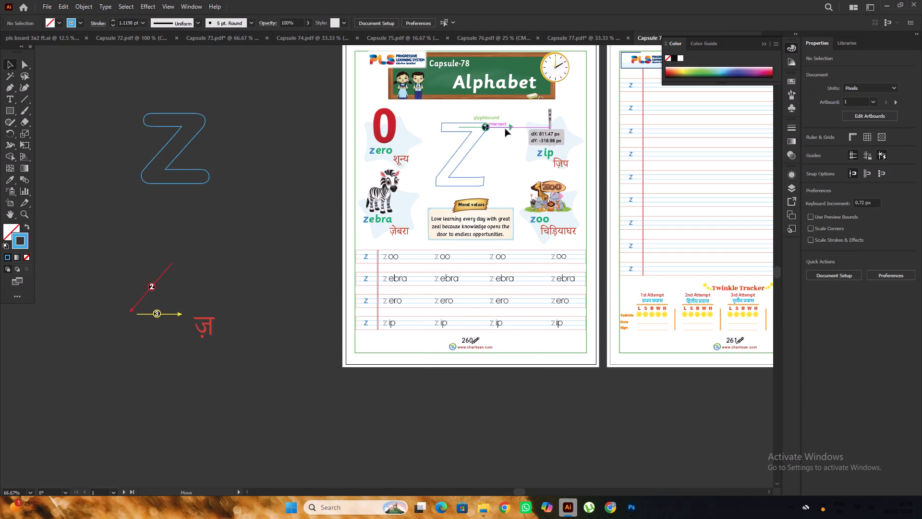
pyautogui.moveTo(505, 129); pyautogui.dragTo(489, 129)
pyautogui.keyDown('alt'); pyautogui.scroll(3, 489, 129); pyautogui.keyUp('alt')
pyautogui.keyDown('alt'); pyautogui.moveTo(504, 137); pyautogui.dragTo(484, 136); pyautogui.keyUp('alt')
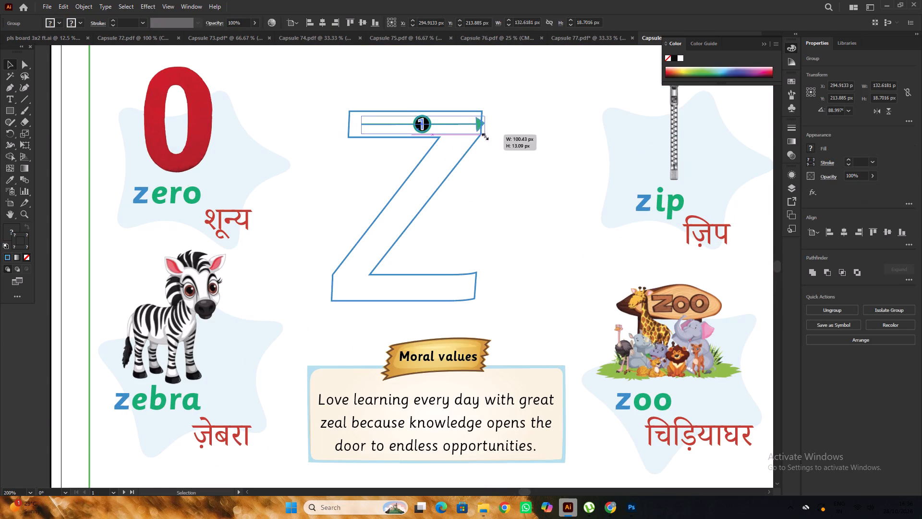
pyautogui.keyDown('alt'); pyautogui.moveTo(484, 136); pyautogui.dragTo(481, 136); pyautogui.keyUp('alt')
pyautogui.moveTo(475, 127); pyautogui.dragTo(466, 128)
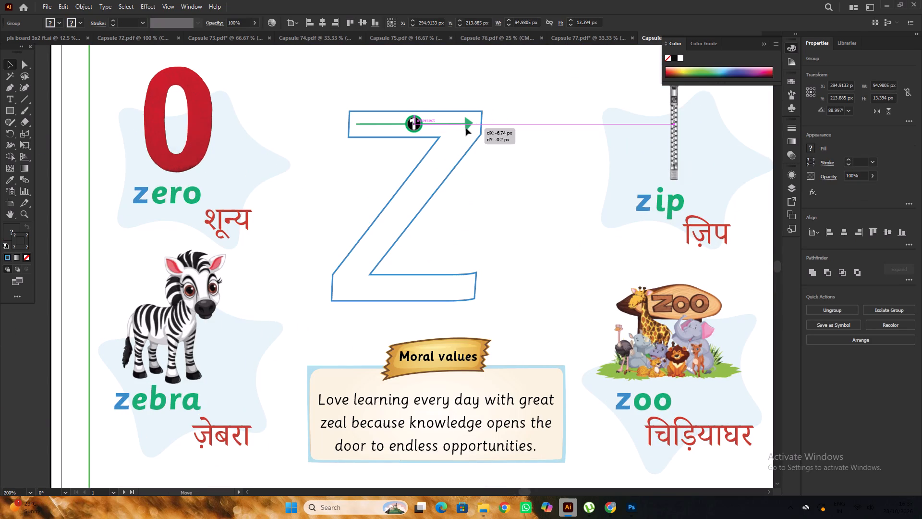
pyautogui.moveTo(466, 128); pyautogui.dragTo(466, 128)
pyautogui.keyDown('alt'); pyautogui.scroll(-3, 467, 128); pyautogui.keyUp('alt')
pyautogui.click(230, 154)
# Group the red stroke-2 arrow, move it into the new z's diagonal, rotate it to match, and scale it to about 89 px wide.
pyautogui.moveTo(95, 288); pyautogui.dragTo(111, 287)
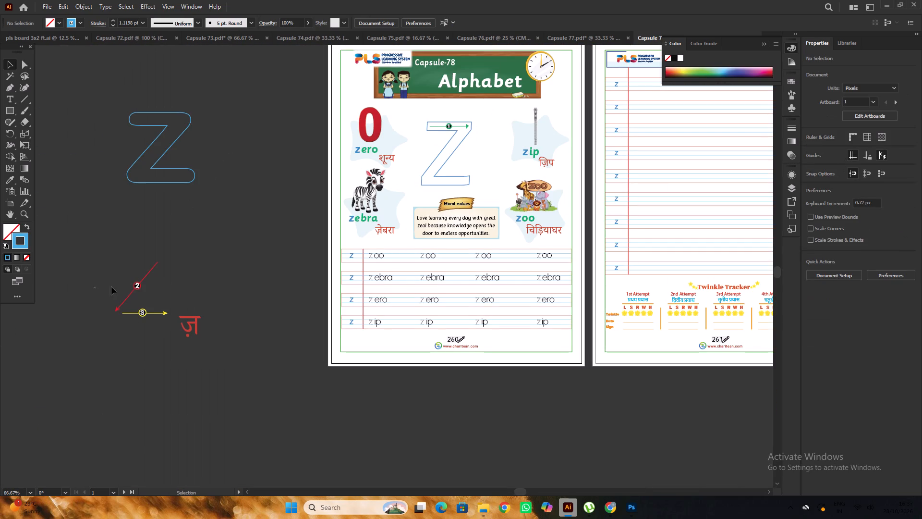
pyautogui.moveTo(111, 287); pyautogui.dragTo(191, 264)
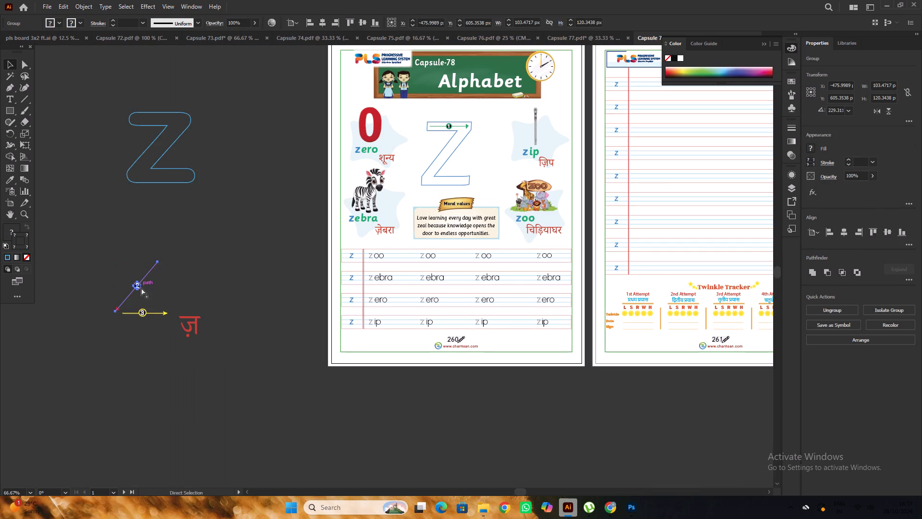
pyautogui.hotkey('ctrl', 'g')
pyautogui.moveTo(141, 291); pyautogui.dragTo(448, 159)
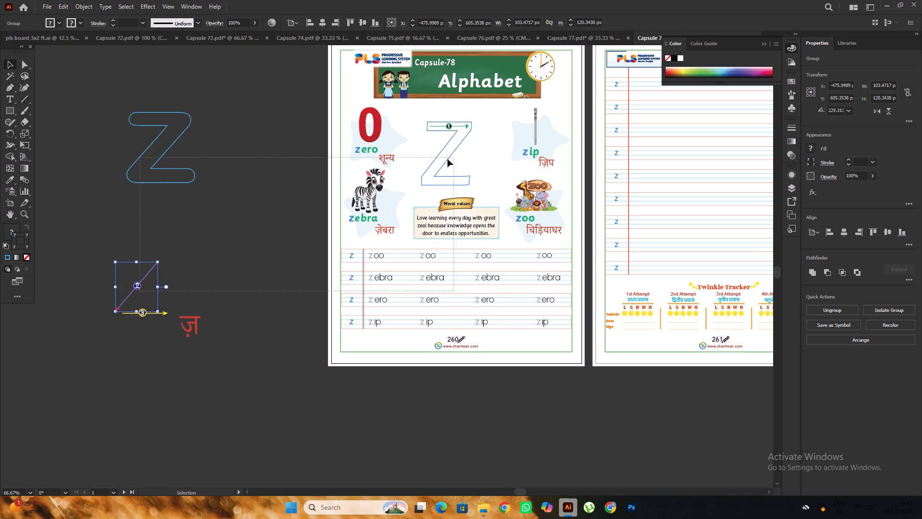
pyautogui.moveTo(448, 159); pyautogui.dragTo(191, 225)
pyautogui.moveTo(136, 285); pyautogui.dragTo(453, 152)
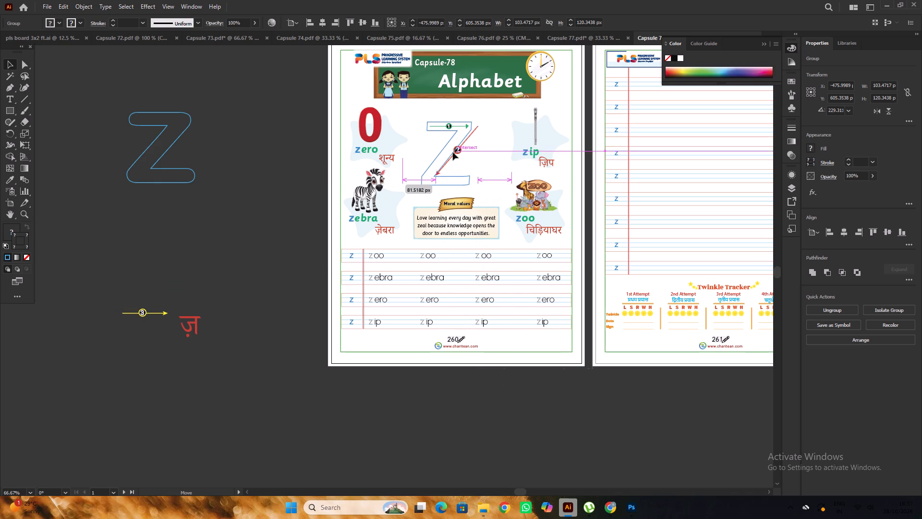
pyautogui.moveTo(453, 152); pyautogui.dragTo(444, 154)
pyautogui.keyDown('alt'); pyautogui.scroll(4, 447, 152); pyautogui.keyUp('alt')
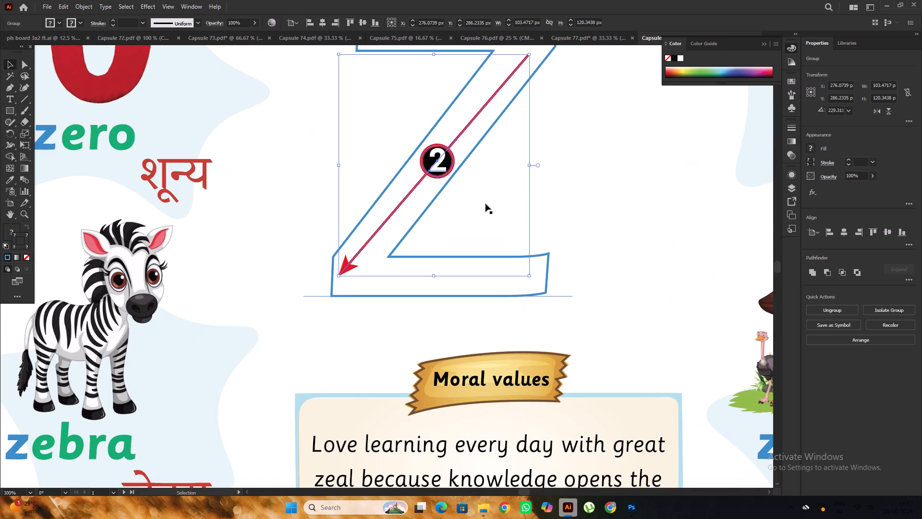
pyautogui.keyDown('alt'); pyautogui.scroll(-1, 533, 242); pyautogui.keyUp('alt')
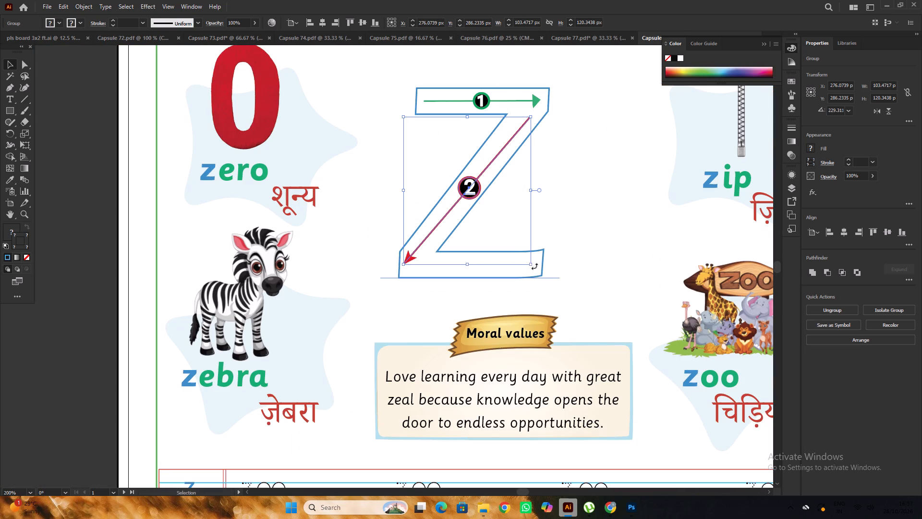
pyautogui.click(534, 266)
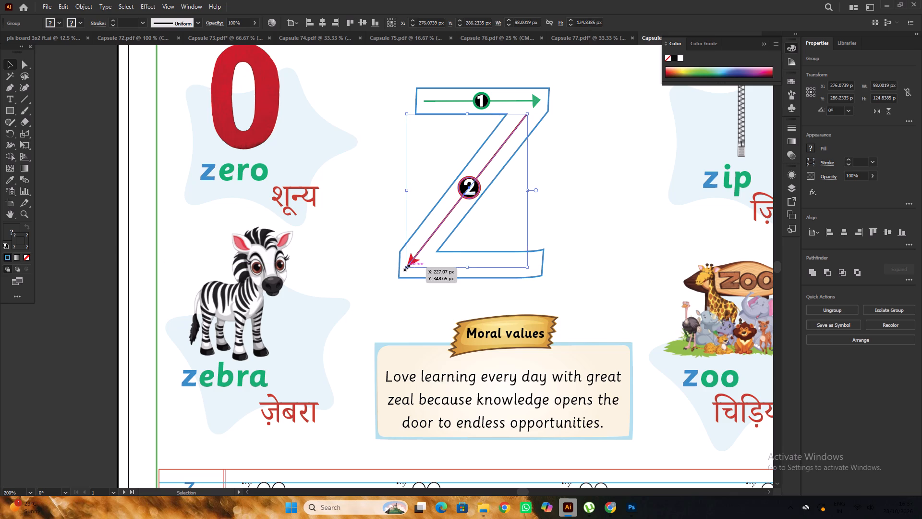
pyautogui.moveTo(406, 267); pyautogui.dragTo(417, 251)
pyautogui.click(580, 145)
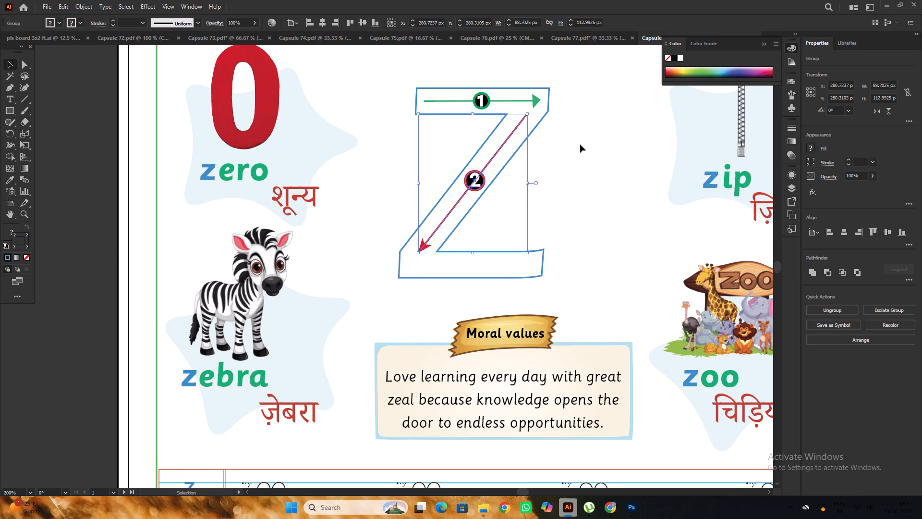
# Group the yellow stroke-3 arrow, place it inside the new z's bottom bar, and scale it to about 94 px wide.
pyautogui.keyDown('alt'); pyautogui.scroll(-4, 435, 120); pyautogui.keyUp('alt')
pyautogui.moveTo(189, 249); pyautogui.dragTo(217, 264)
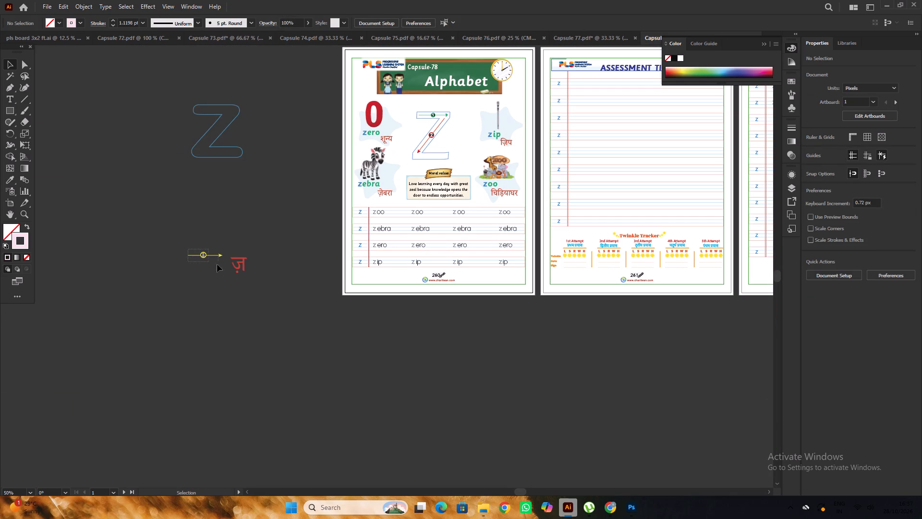
pyautogui.moveTo(217, 264); pyautogui.dragTo(225, 269)
pyautogui.hotkey('ctrl', 'g')
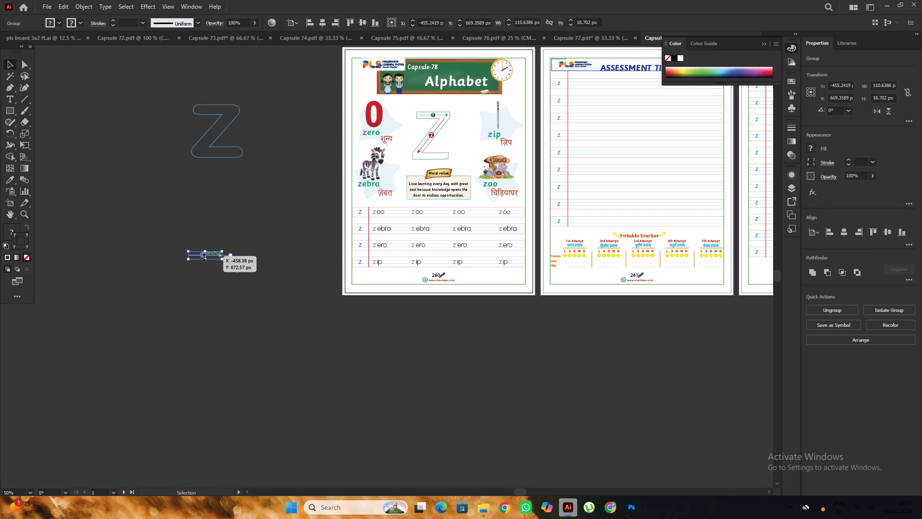
pyautogui.moveTo(202, 256); pyautogui.dragTo(434, 161)
pyautogui.keyDown('alt'); pyautogui.scroll(5, 434, 161); pyautogui.keyUp('alt')
pyautogui.keyDown('alt'); pyautogui.scroll(2, 436, 200); pyautogui.keyUp('alt')
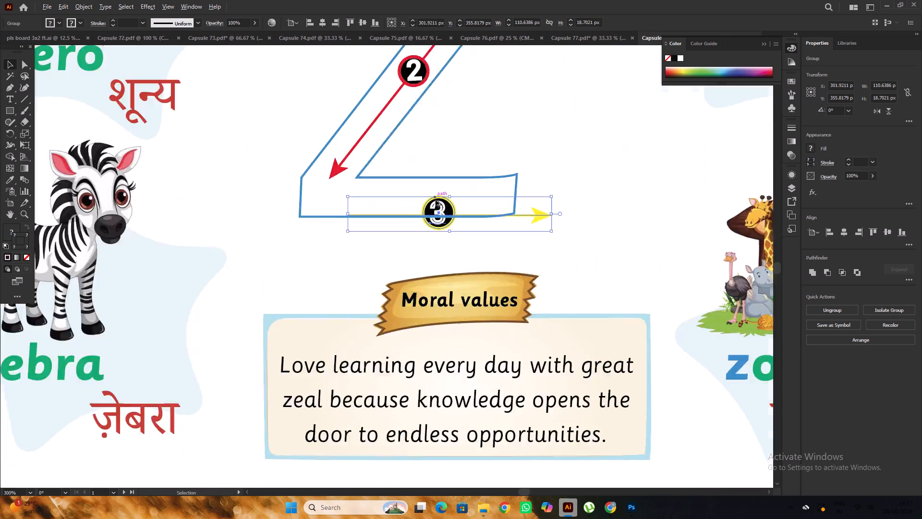
pyautogui.keyDown('alt'); pyautogui.scroll(1, 436, 200); pyautogui.keyUp('alt')
pyautogui.moveTo(442, 219); pyautogui.dragTo(393, 198)
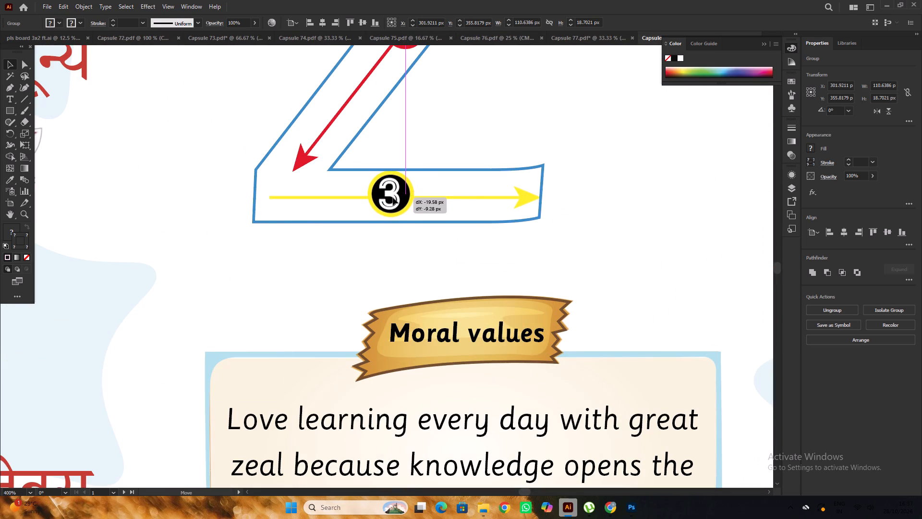
pyautogui.moveTo(393, 198); pyautogui.dragTo(392, 198)
pyautogui.keyDown('alt'); pyautogui.moveTo(538, 221); pyautogui.dragTo(530, 218); pyautogui.keyUp('alt')
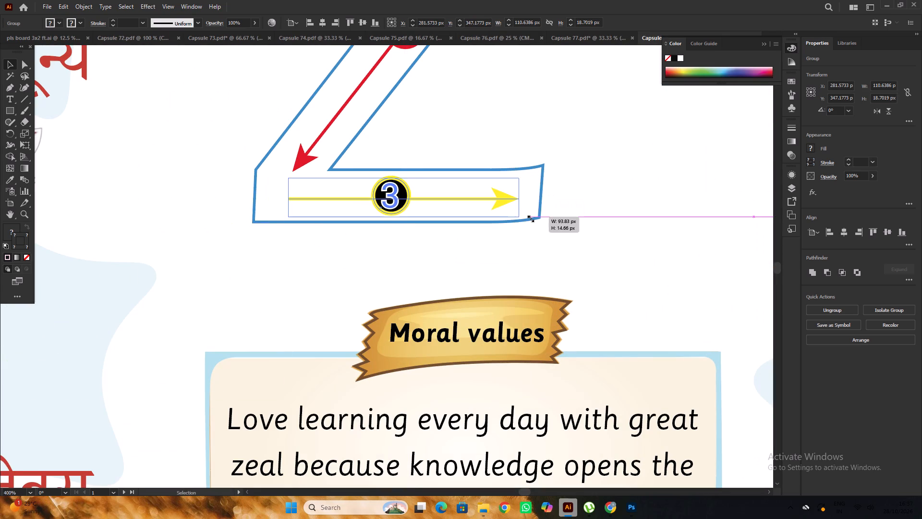
pyautogui.keyDown('alt'); pyautogui.moveTo(530, 218); pyautogui.dragTo(529, 217); pyautogui.keyUp('alt')
pyautogui.moveTo(392, 195); pyautogui.dragTo(396, 194)
pyautogui.hotkey('ctrl', 'z')
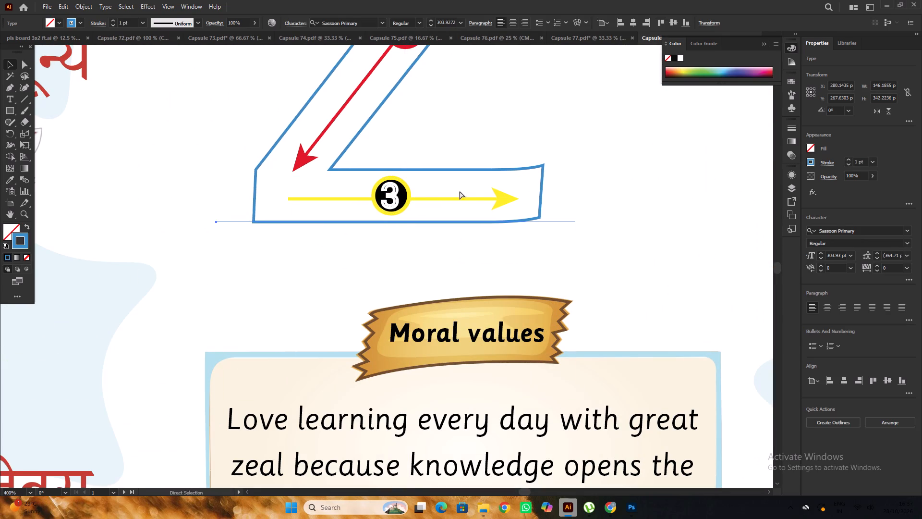
# Group the new z outline with its three numbered stroke arrows.
pyautogui.scroll(-7, 466, 187)
pyautogui.click(256, 123)
pyautogui.click(422, 115)
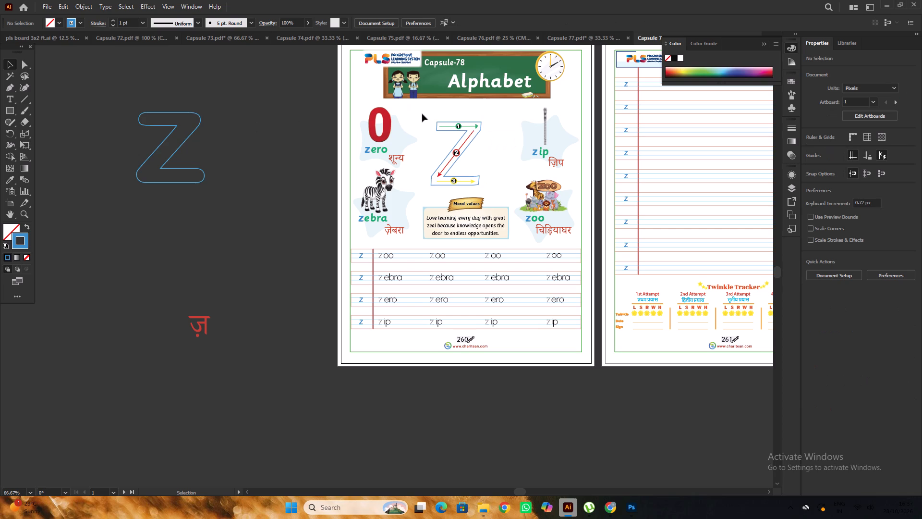
pyautogui.moveTo(422, 114); pyautogui.dragTo(482, 186)
pyautogui.hotkey('ctrl', 'g')
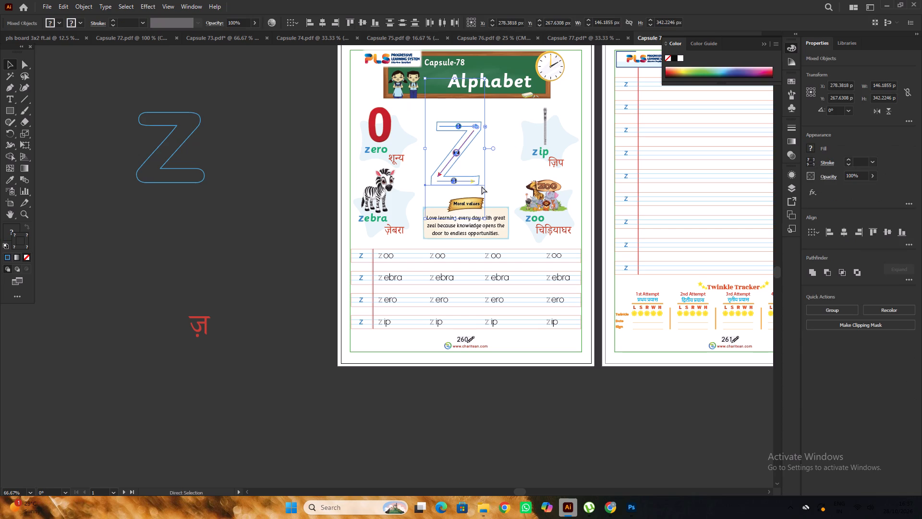
pyautogui.click(216, 143)
# Move the red Hindi letter ज़ onto the first page, just right of the new z's bottom bar.
pyautogui.moveTo(198, 324); pyautogui.dragTo(496, 185)
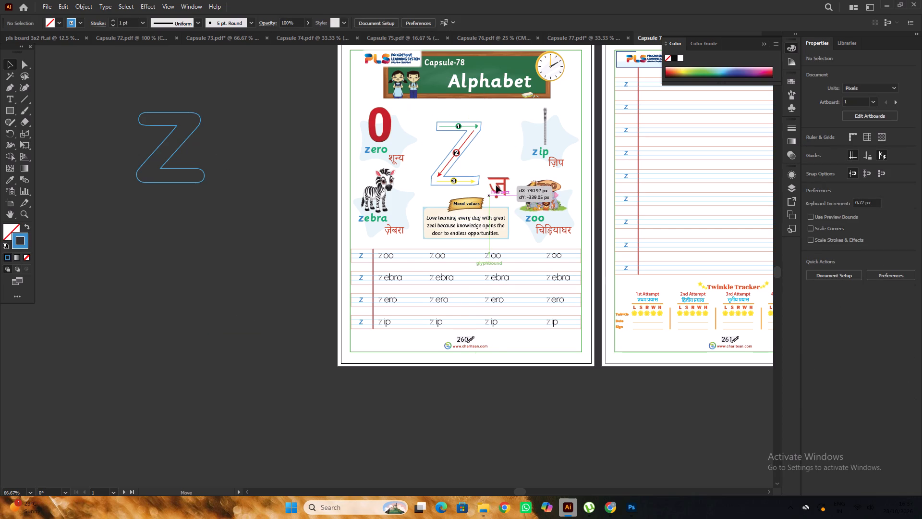
pyautogui.moveTo(496, 185); pyautogui.dragTo(495, 185)
pyautogui.click(254, 163)
# Look over Capsule 78's pages and compare them with Capsules 76, 77 and 75, including Capsule 75's practice-row lettering.
pyautogui.keyDown('alt'); pyautogui.scroll(-2, 254, 163); pyautogui.keyUp('alt')
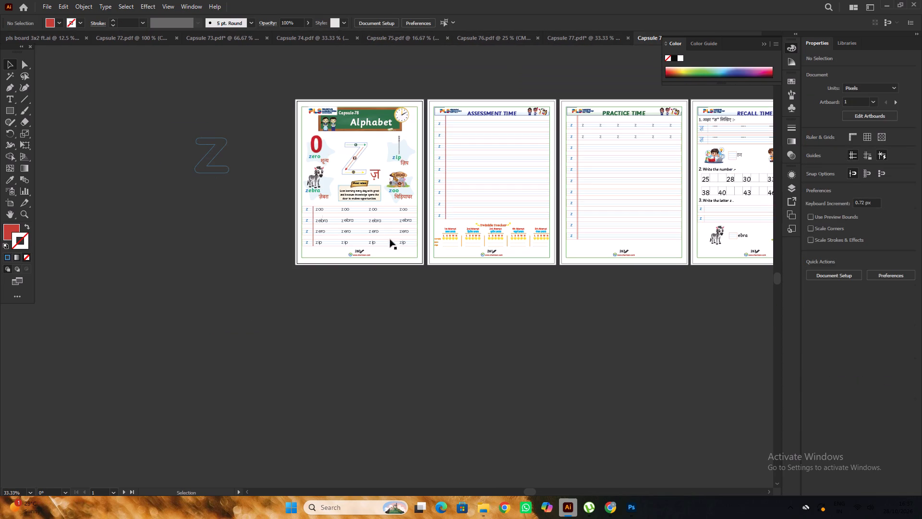
pyautogui.keyDown('alt'); pyautogui.scroll(2, 443, 220); pyautogui.keyUp('alt')
pyautogui.keyDown('alt'); pyautogui.scroll(-2, 449, 214); pyautogui.keyUp('alt')
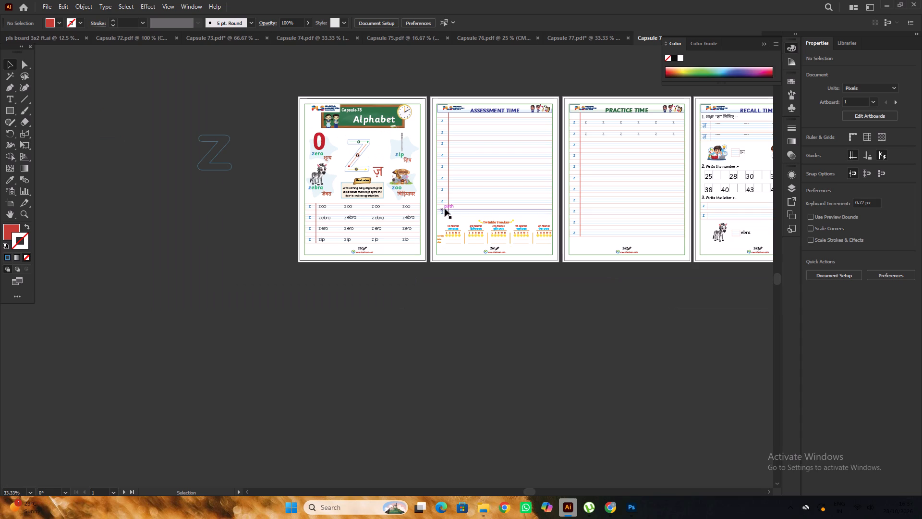
pyautogui.click(483, 42)
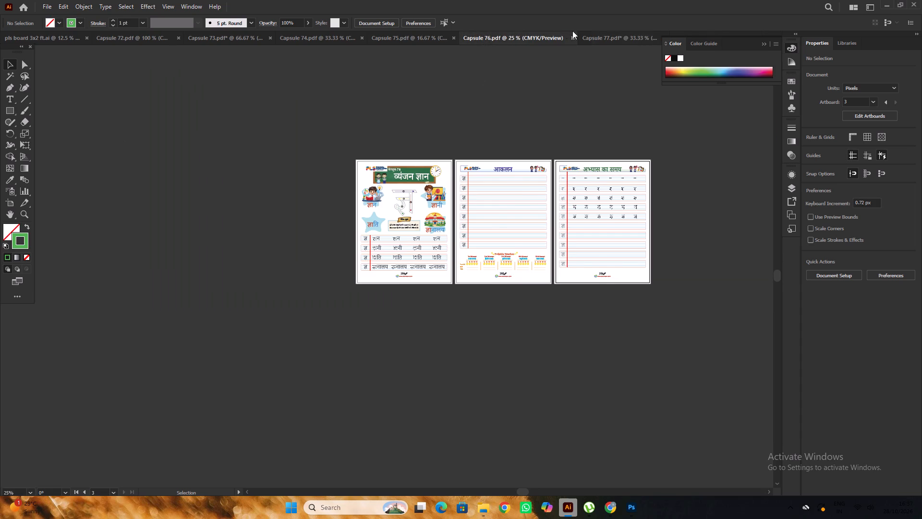
pyautogui.click(589, 37)
pyautogui.click(414, 34)
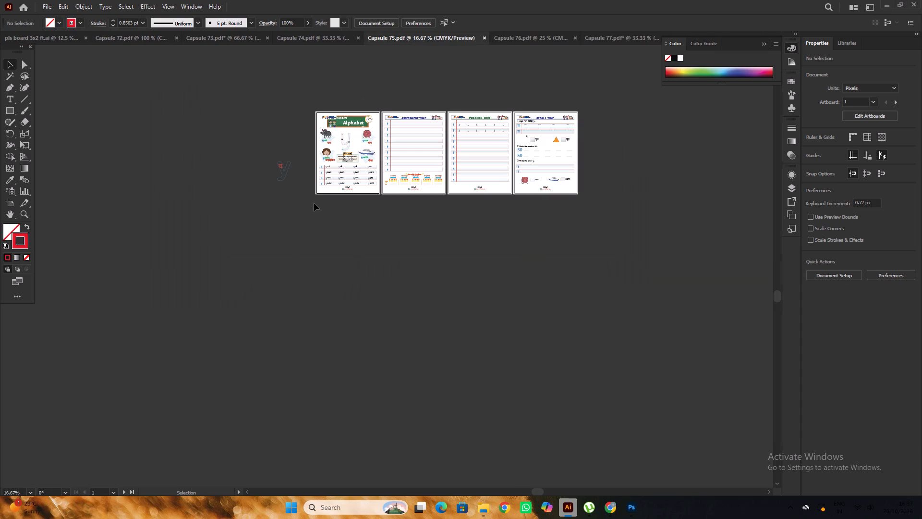
pyautogui.keyDown('alt'); pyautogui.scroll(4, 316, 200); pyautogui.keyUp('alt')
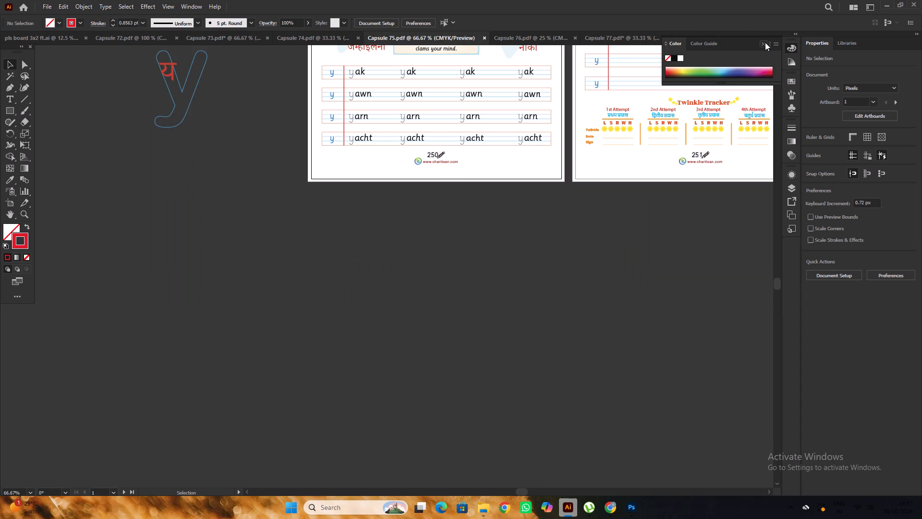
pyautogui.click(765, 42)
pyautogui.click(688, 37)
# Set all sixteen black word endings (oo, ebra, ero, ip) in Capsule 78's first-page practice rows to the Sassoon Primary font.
pyautogui.scroll(-5, 405, 169)
pyautogui.keyDown('alt'); pyautogui.scroll(5, 364, 186); pyautogui.keyUp('alt')
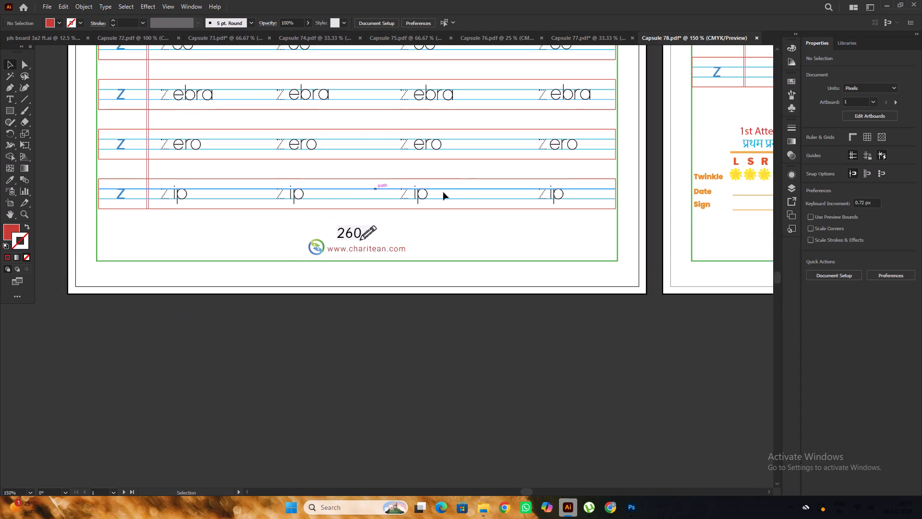
pyautogui.keyDown('alt'); pyautogui.scroll(2, 443, 192); pyautogui.keyUp('alt')
pyautogui.keyDown('alt'); pyautogui.scroll(-3, 464, 187); pyautogui.keyUp('alt')
pyautogui.click(343, 124)
pyautogui.keyDown('shift'); pyautogui.click(343, 146); pyautogui.keyUp('shift')
pyautogui.keyDown('shift'); pyautogui.click(340, 167); pyautogui.keyUp('shift')
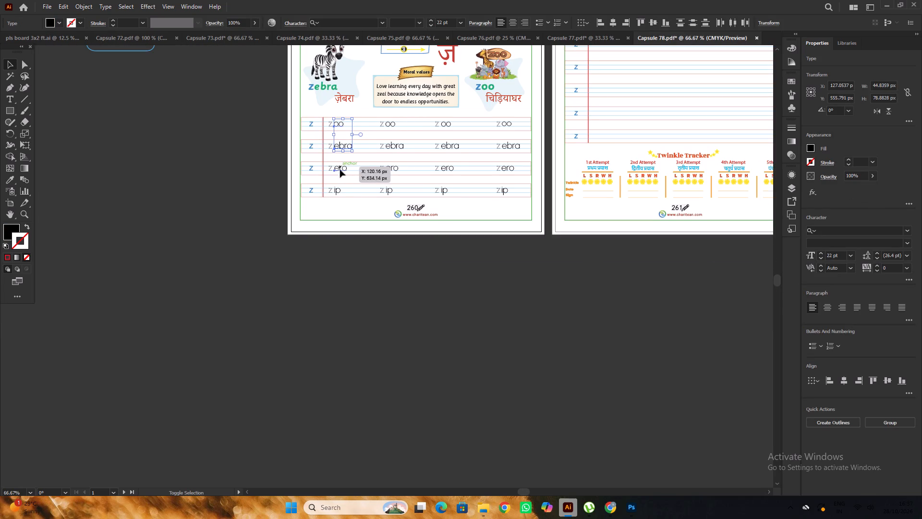
pyautogui.keyDown('shift'); pyautogui.click(337, 192); pyautogui.keyUp('shift')
pyautogui.keyDown('shift'); pyautogui.click(391, 126); pyautogui.keyUp('shift')
pyautogui.keyDown('shift'); pyautogui.click(401, 146); pyautogui.keyUp('shift')
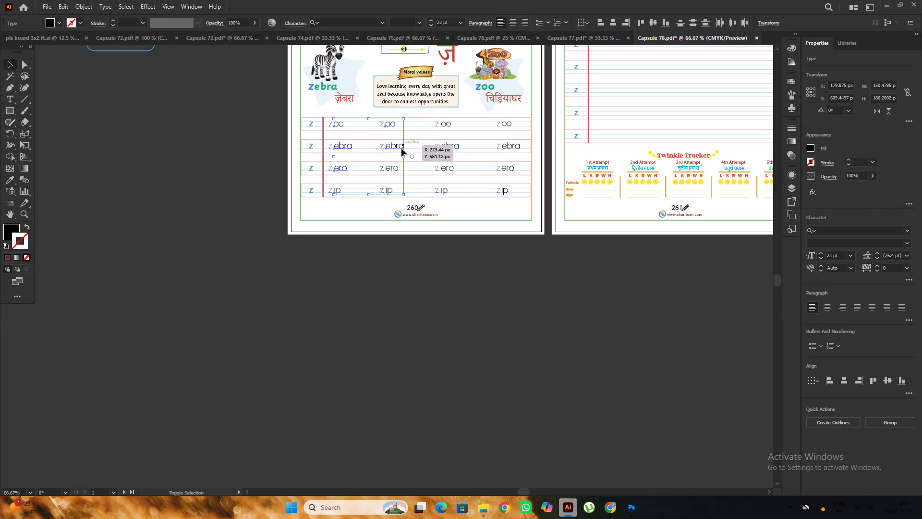
pyautogui.keyDown('shift'); pyautogui.click(393, 169); pyautogui.keyUp('shift')
pyautogui.keyDown('shift'); pyautogui.click(390, 193); pyautogui.keyUp('shift')
pyautogui.keyDown('shift'); pyautogui.click(449, 192); pyautogui.keyUp('shift')
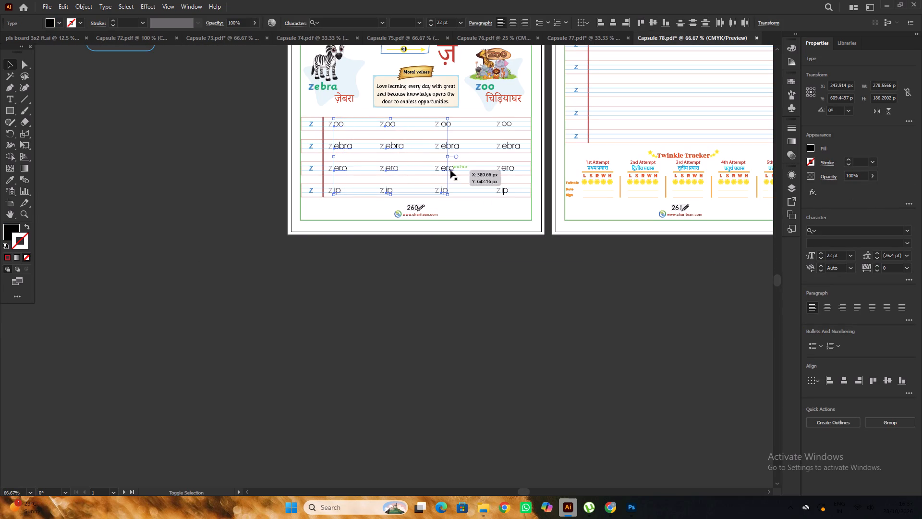
pyautogui.keyDown('shift'); pyautogui.click(450, 170); pyautogui.keyUp('shift')
pyautogui.keyDown('shift'); pyautogui.click(453, 148); pyautogui.keyUp('shift')
pyautogui.keyDown('shift'); pyautogui.click(444, 123); pyautogui.keyUp('shift')
pyautogui.keyDown('shift'); pyautogui.click(504, 128); pyautogui.keyUp('shift')
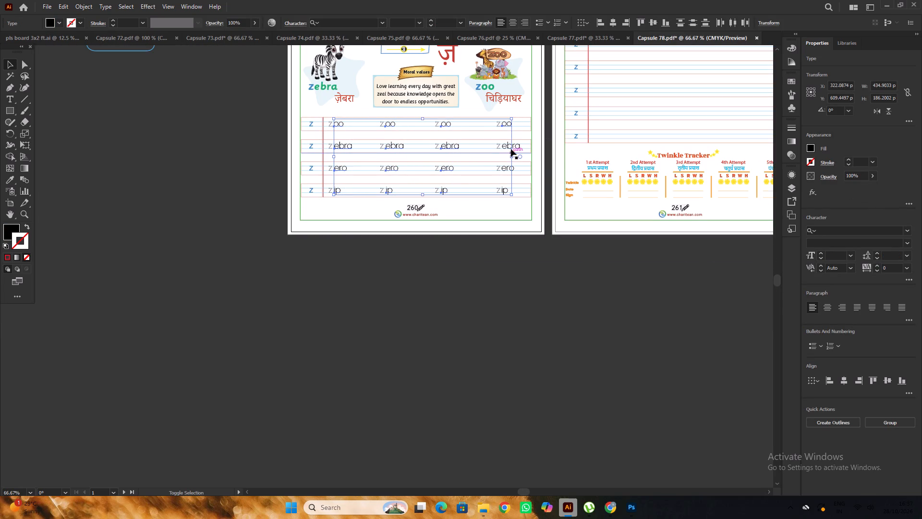
pyautogui.keyDown('shift'); pyautogui.click(511, 148); pyautogui.keyUp('shift')
pyautogui.keyDown('shift'); pyautogui.click(507, 172); pyautogui.keyUp('shift')
pyautogui.keyDown('shift'); pyautogui.click(506, 189); pyautogui.keyUp('shift')
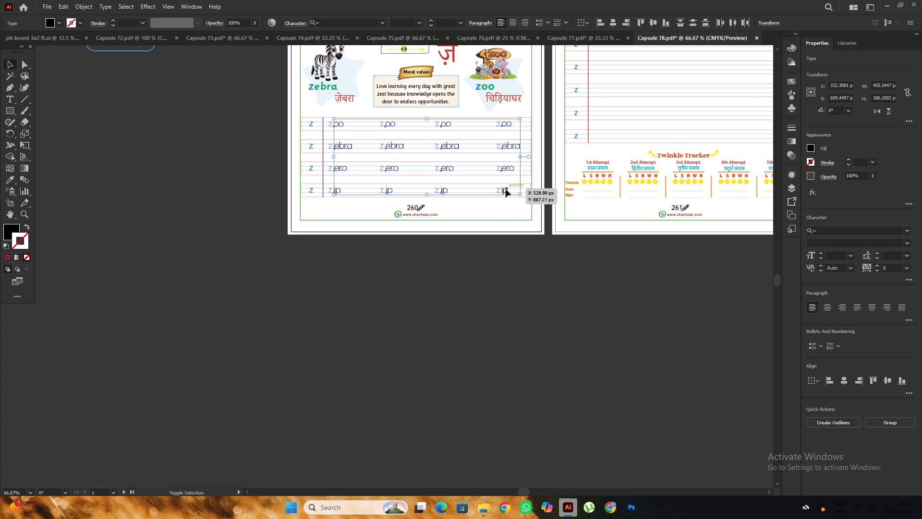
pyautogui.click(836, 231)
pyautogui.write('sas')
pyautogui.press('s')
pyautogui.click(749, 287)
pyautogui.click(513, 340)
# Check the restyled practice words and look across Capsule 78's other pages, including Recall Time and Revision Time.
pyautogui.scroll(4, 523, 182)
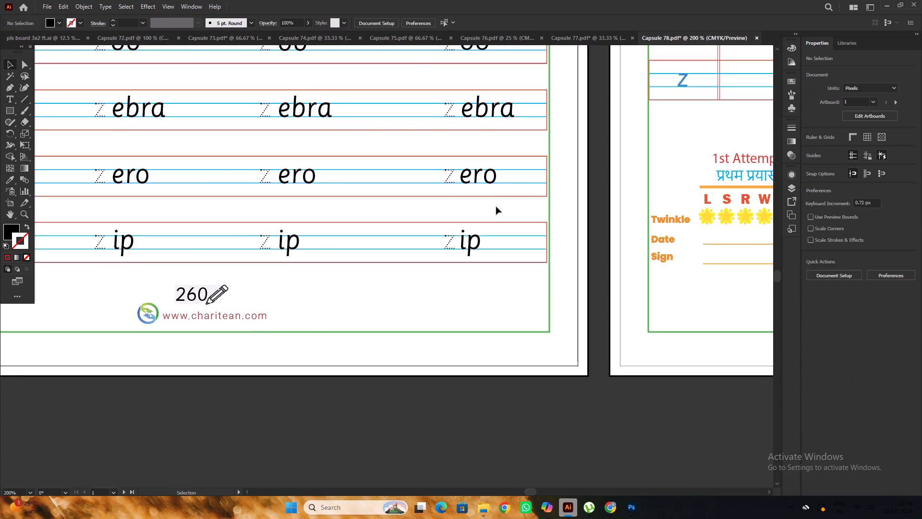
pyautogui.keyDown('alt'); pyautogui.scroll(-3, 495, 205); pyautogui.keyUp('alt')
pyautogui.keyDown('alt'); pyautogui.scroll(3, 360, 181); pyautogui.keyUp('alt')
pyautogui.keyDown('alt'); pyautogui.scroll(-5, 345, 184); pyautogui.keyUp('alt')
pyautogui.press('space')
pyautogui.moveTo(586, 275); pyautogui.dragTo(545, 289)
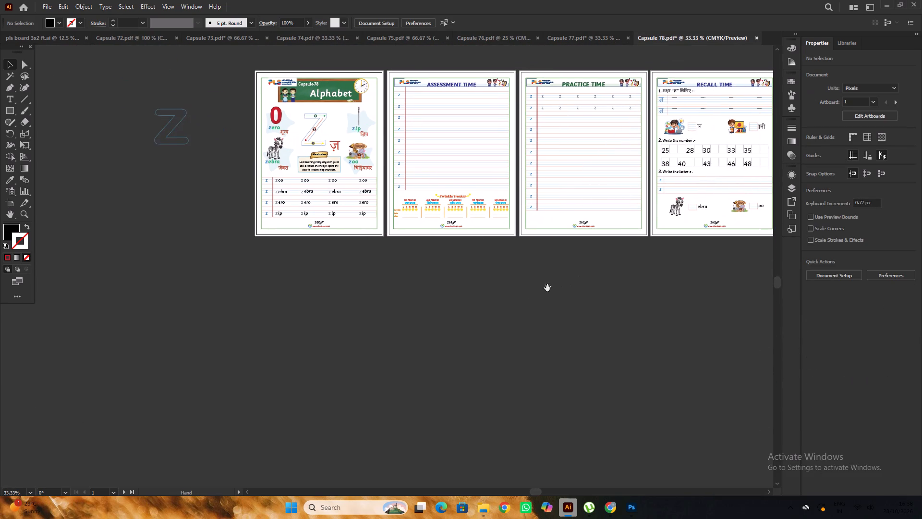
pyautogui.scroll(1, 496, 224)
pyautogui.press('space')
pyautogui.press('space')
pyautogui.press('space')
pyautogui.press('space')
pyautogui.press('space')
pyautogui.press('space')
pyautogui.press('space')
pyautogui.press('space')
pyautogui.press('space')
pyautogui.press('space')
pyautogui.press('space')
pyautogui.press('space')
pyautogui.press('space')
pyautogui.press('space')
pyautogui.press('space')
pyautogui.press('space')
pyautogui.press('space')
pyautogui.press('space')
pyautogui.press('space')
pyautogui.press('space')
pyautogui.moveTo(660, 297); pyautogui.dragTo(450, 283)
pyautogui.moveTo(579, 259); pyautogui.dragTo(552, 266)
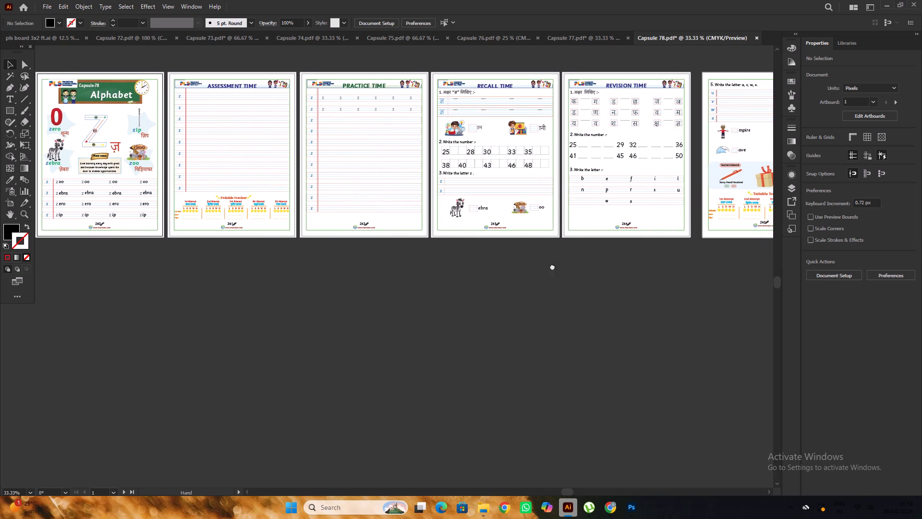
pyautogui.moveTo(552, 266); pyautogui.dragTo(542, 267)
# Recolour the ten printed numbers in the Recall Time page's "Write the number" rows to blue #248bcb.
pyautogui.scroll(3, 439, 150)
pyautogui.click(402, 189)
pyautogui.keyDown('shift'); pyautogui.click(399, 211); pyautogui.keyUp('shift')
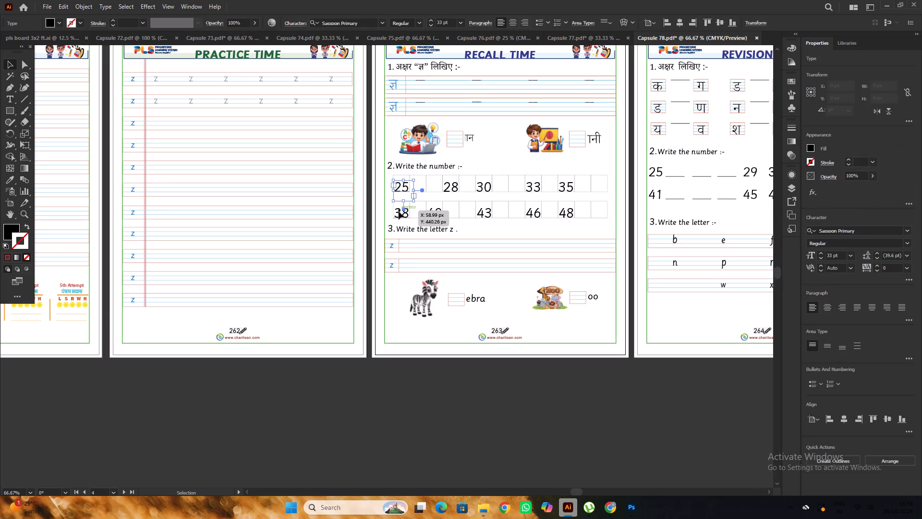
pyautogui.keyDown('shift'); pyautogui.click(435, 213); pyautogui.keyUp('shift')
pyautogui.keyDown('shift'); pyautogui.click(450, 187); pyautogui.keyUp('shift')
pyautogui.keyDown('shift'); pyautogui.click(484, 185); pyautogui.keyUp('shift')
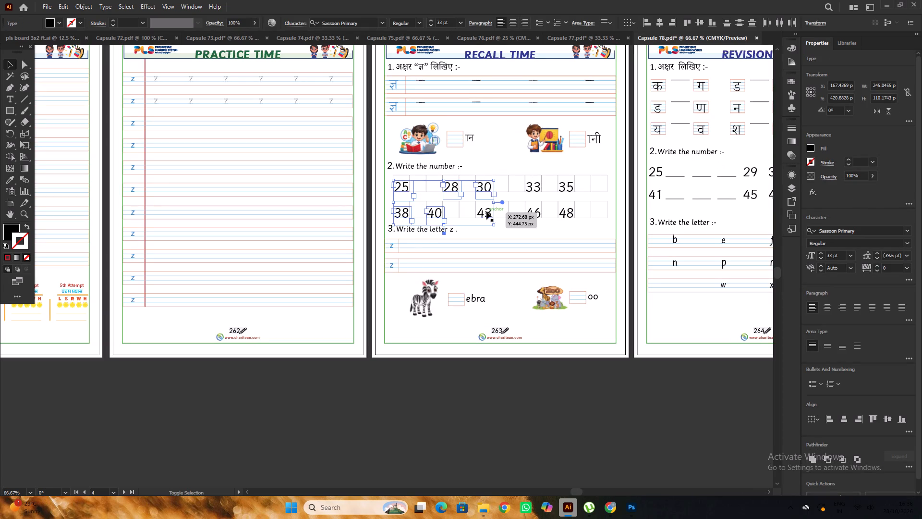
pyautogui.keyDown('shift'); pyautogui.click(486, 211); pyautogui.keyUp('shift')
pyautogui.keyDown('shift'); pyautogui.click(533, 188); pyautogui.keyUp('shift')
pyautogui.keyDown('shift'); pyautogui.click(533, 209); pyautogui.keyUp('shift')
pyautogui.keyDown('shift'); pyautogui.click(570, 185); pyautogui.keyUp('shift')
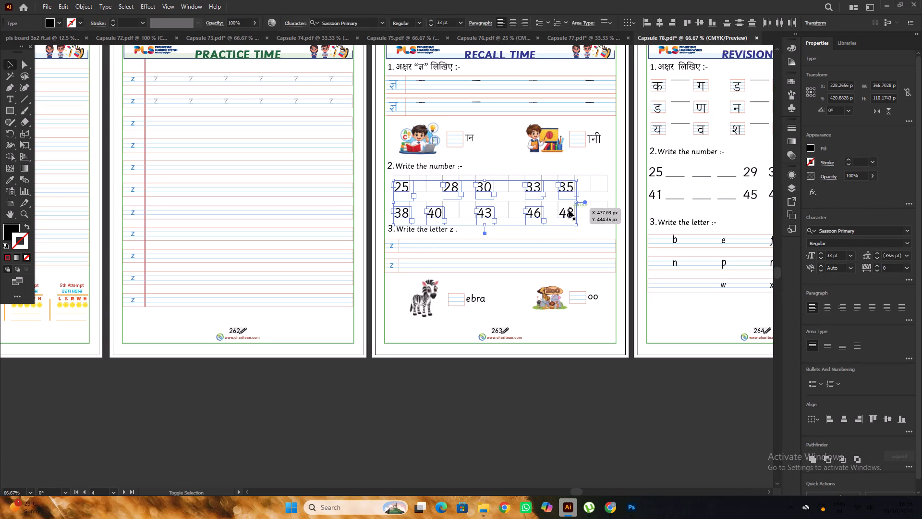
pyautogui.keyDown('shift'); pyautogui.click(568, 214); pyautogui.keyUp('shift')
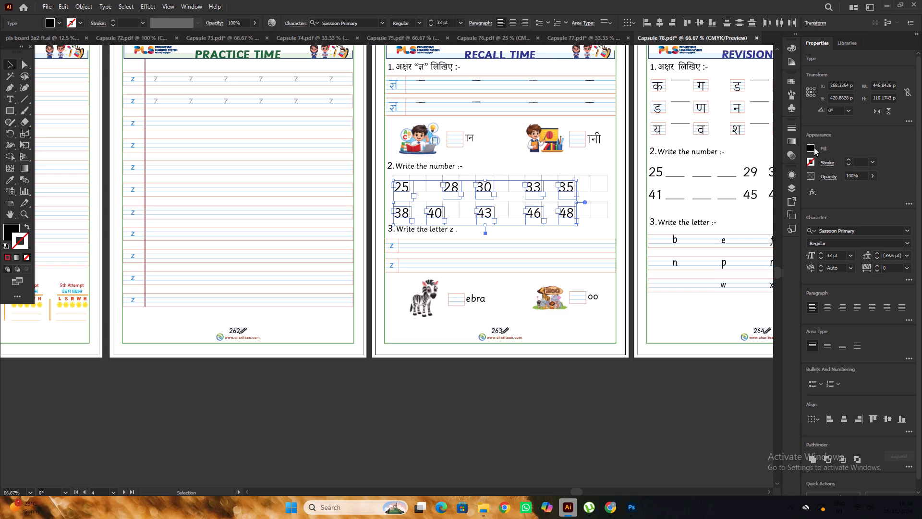
pyautogui.click(811, 148)
pyautogui.tripleClick(11, 223)
pyautogui.hotkey('ctrl', 'v')
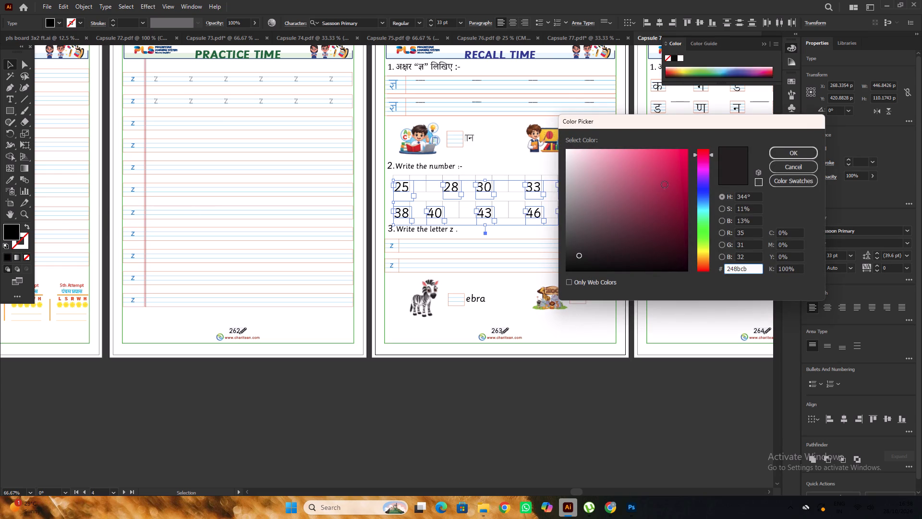
pyautogui.click(789, 149)
pyautogui.doubleClick(549, 376)
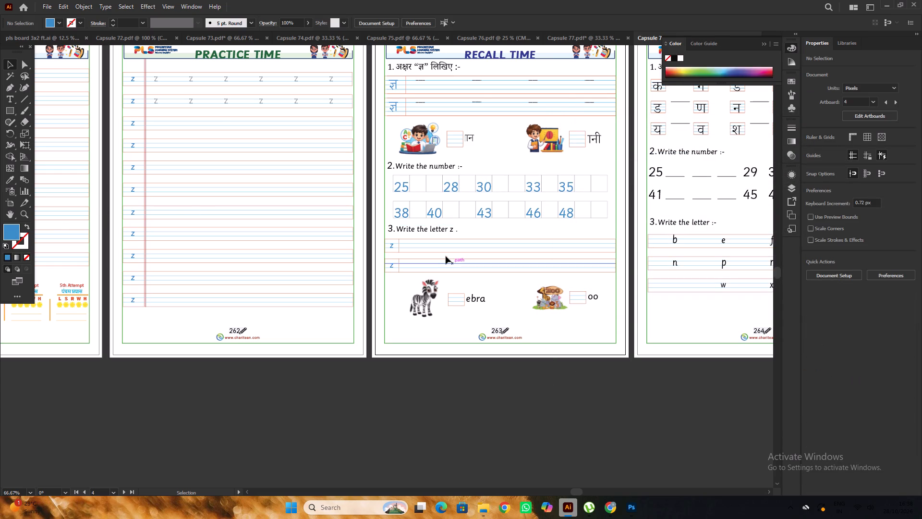
# Look over Capsule 78's Recall Time and Revision Time pages and the last page with letters u, v, w, x.
pyautogui.keyDown('alt'); pyautogui.scroll(-2, 434, 247); pyautogui.keyUp('alt')
pyautogui.press('space')
pyautogui.press('space')
pyautogui.press('space')
pyautogui.press('space')
pyautogui.press('space')
pyautogui.press('space')
pyautogui.press('space')
pyautogui.press('space')
pyautogui.press('space')
pyautogui.press('space')
pyautogui.press('space')
pyautogui.press('space')
pyautogui.press('space')
pyautogui.moveTo(635, 353); pyautogui.dragTo(472, 336)
pyautogui.moveTo(558, 343); pyautogui.dragTo(517, 348)
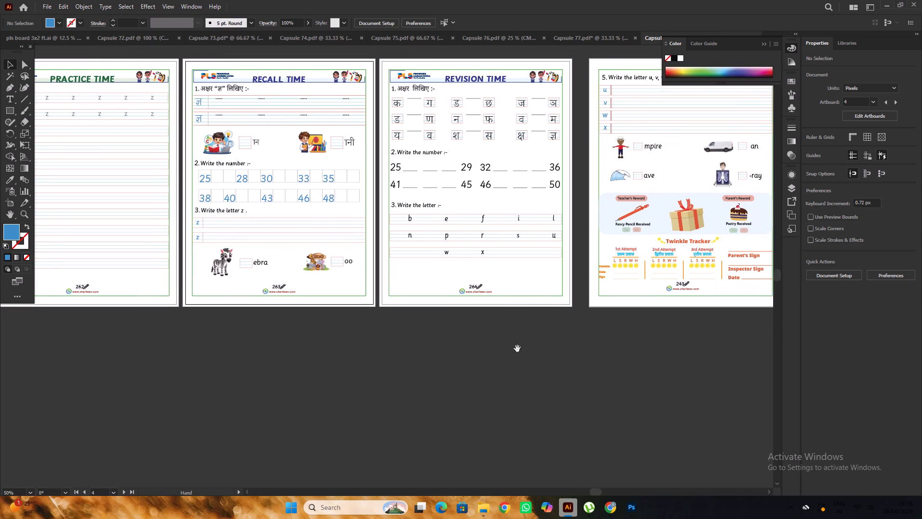
pyautogui.keyDown('alt'); pyautogui.scroll(-1, 550, 328); pyautogui.keyUp('alt')
pyautogui.press('space')
pyautogui.moveTo(596, 336); pyautogui.dragTo(544, 331)
pyautogui.keyDown('alt'); pyautogui.scroll(2, 458, 274); pyautogui.keyUp('alt')
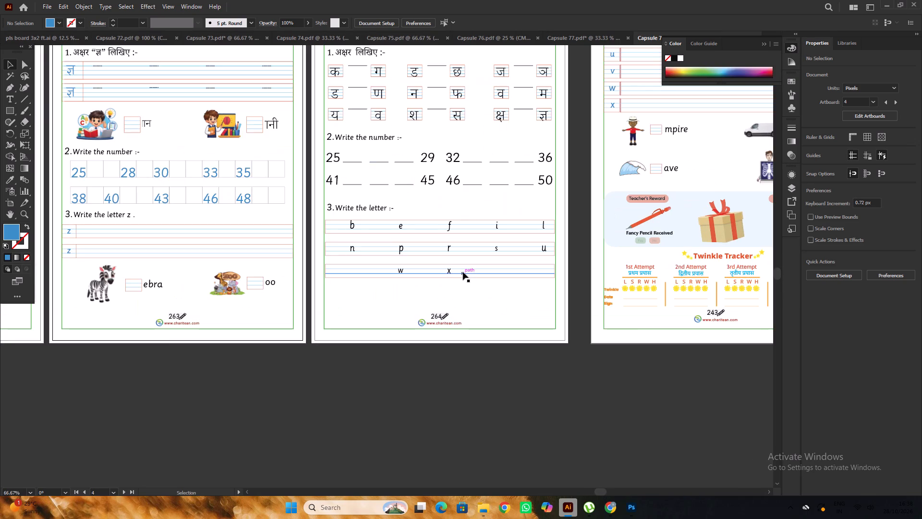
pyautogui.keyDown('alt'); pyautogui.scroll(-2, 472, 266); pyautogui.keyUp('alt')
pyautogui.press('space')
pyautogui.press('space')
pyautogui.press('space')
pyautogui.press('space')
pyautogui.press('space')
pyautogui.press('space')
pyautogui.press('space')
pyautogui.press('space')
pyautogui.press('space')
pyautogui.press('space')
pyautogui.press('space')
pyautogui.press('space')
pyautogui.press('space')
pyautogui.press('space')
pyautogui.press('space')
pyautogui.moveTo(607, 329); pyautogui.dragTo(541, 331)
pyautogui.keyDown('alt'); pyautogui.scroll(1, 518, 178); pyautogui.keyUp('alt')
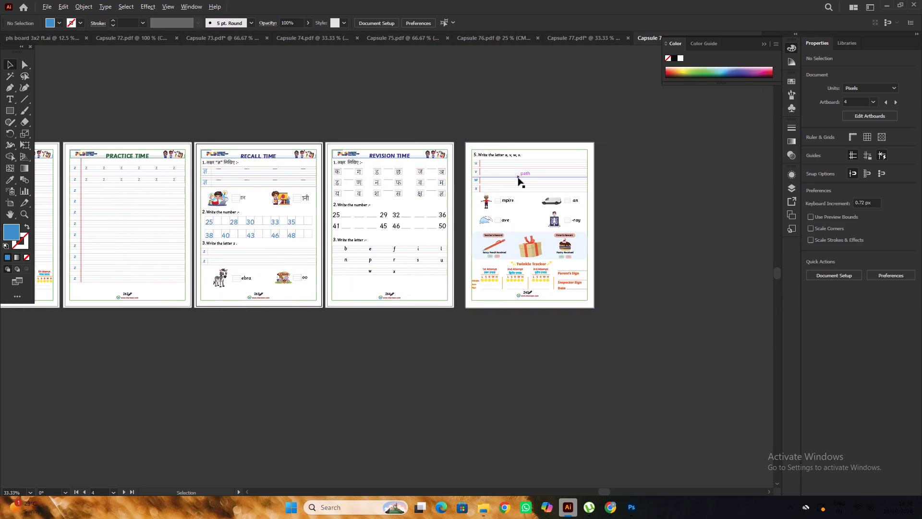
pyautogui.keyDown('alt'); pyautogui.scroll(1, 518, 178); pyautogui.keyUp('alt')
pyautogui.keyDown('alt'); pyautogui.scroll(-3, 518, 178); pyautogui.keyUp('alt')
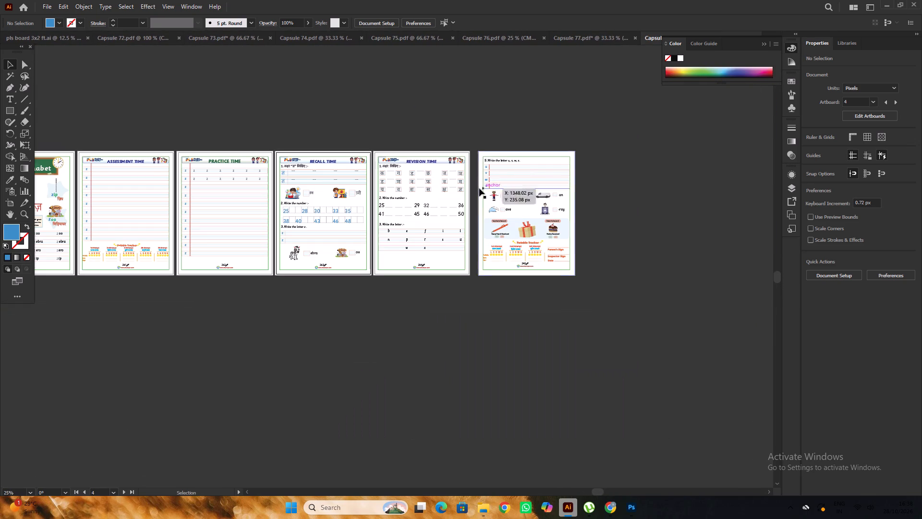
pyautogui.keyDown('alt'); pyautogui.scroll(3, 479, 188); pyautogui.keyUp('alt')
pyautogui.keyDown('alt'); pyautogui.scroll(-1, 579, 189); pyautogui.keyUp('alt')
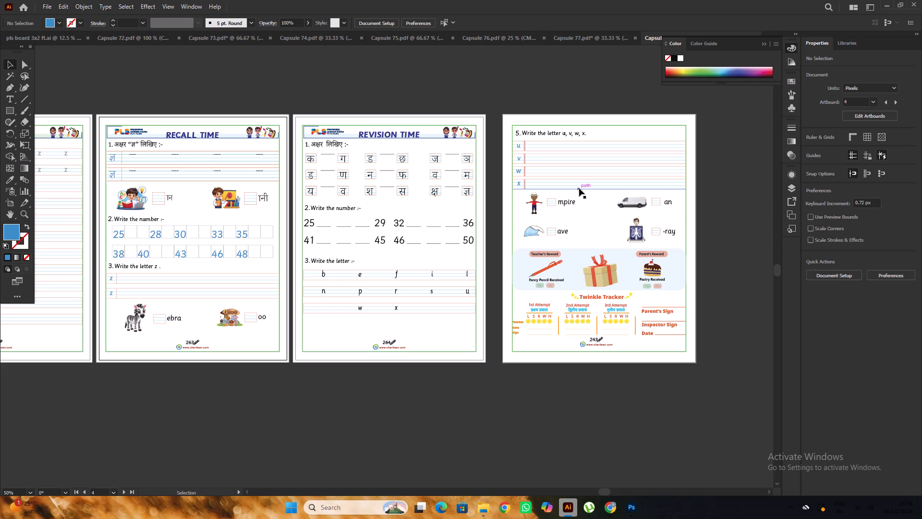
pyautogui.keyDown('alt'); pyautogui.scroll(-2, 616, 185); pyautogui.keyUp('alt')
pyautogui.click(767, 48)
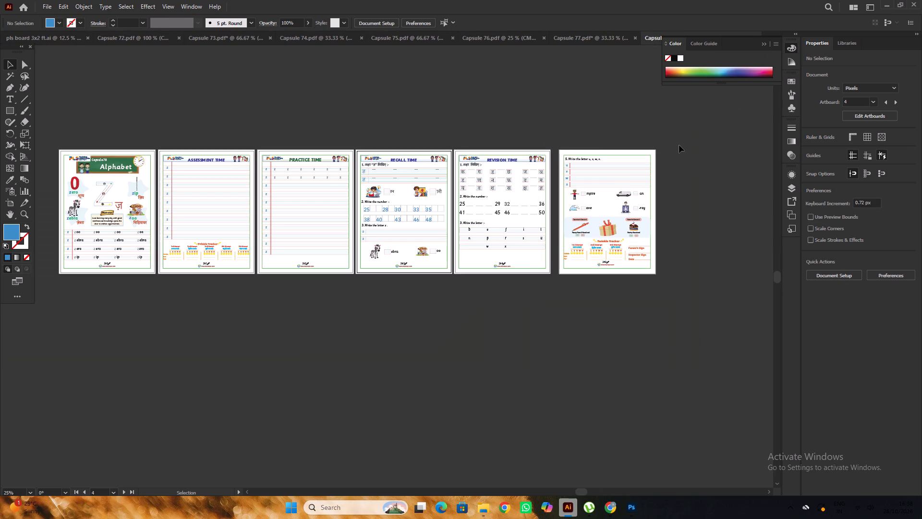
pyautogui.click(764, 41)
pyautogui.keyDown('alt'); pyautogui.scroll(3, 593, 196); pyautogui.keyUp('alt')
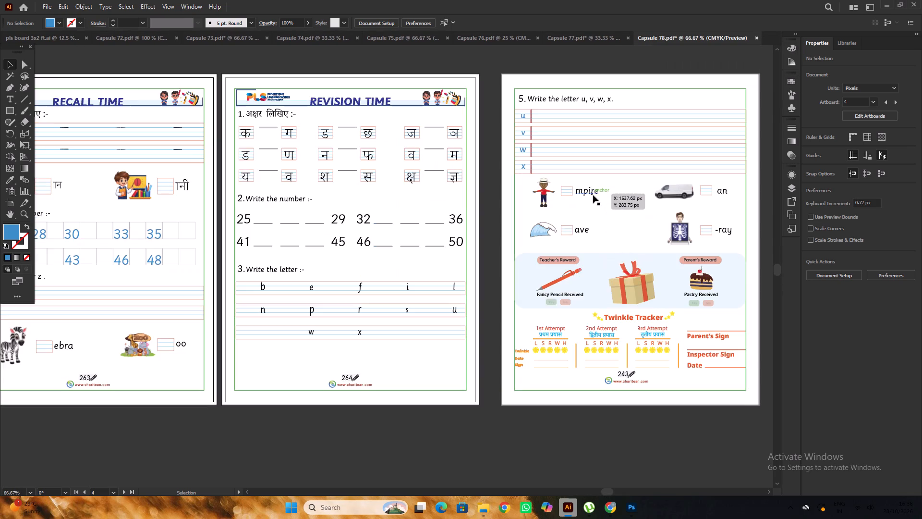
pyautogui.keyDown('alt'); pyautogui.scroll(-5, 613, 179); pyautogui.keyUp('alt')
# Check Capsule 77's pages, including its page numbers, against the page numbers across Capsule 78's pages.
pyautogui.click(613, 38)
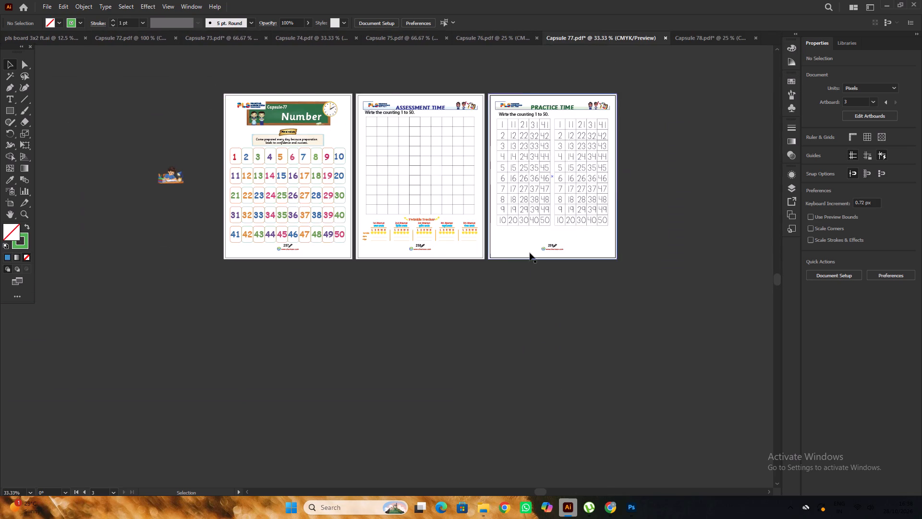
pyautogui.keyDown('alt'); pyautogui.scroll(1, 531, 249); pyautogui.keyUp('alt')
pyautogui.click(689, 39)
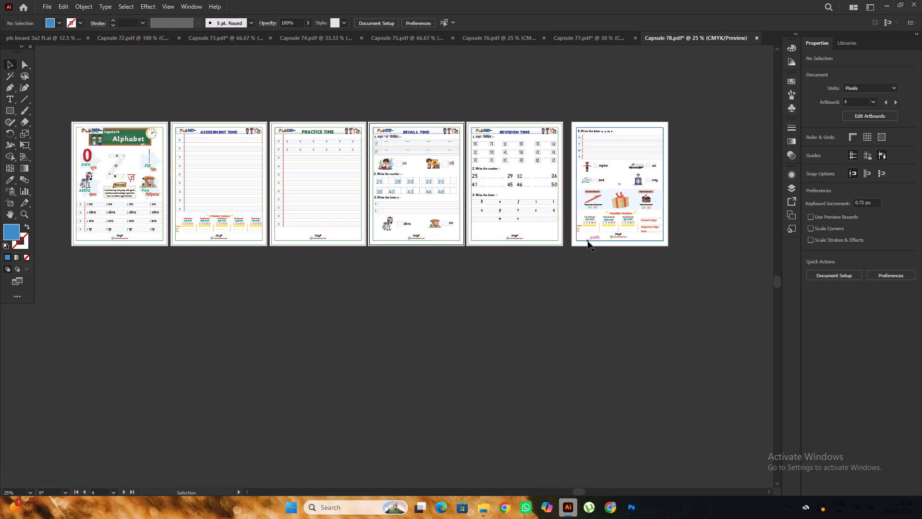
pyautogui.keyDown('alt'); pyautogui.scroll(3, 112, 249); pyautogui.keyUp('alt')
pyautogui.keyDown('alt'); pyautogui.scroll(-1, 195, 242); pyautogui.keyUp('alt')
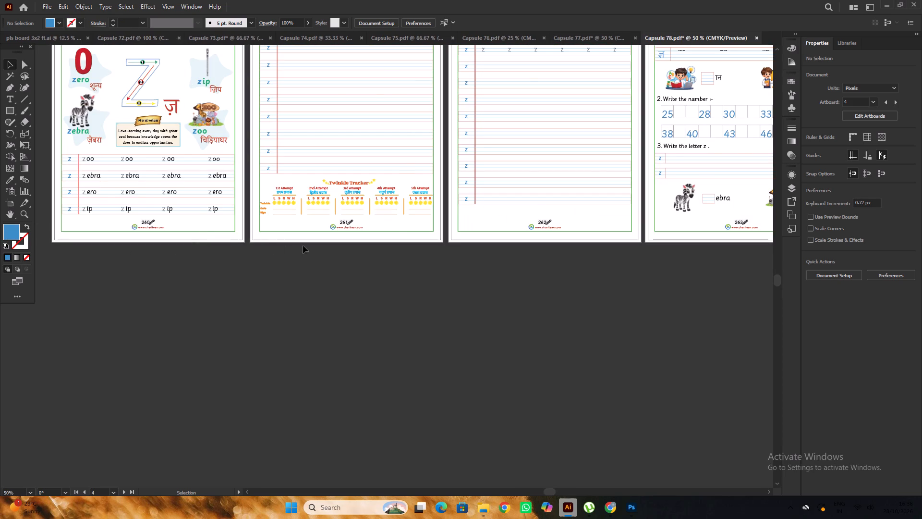
pyautogui.keyDown('alt'); pyautogui.scroll(-2, 303, 246); pyautogui.keyUp('alt')
pyautogui.keyDown('alt'); pyautogui.scroll(3, 707, 247); pyautogui.keyUp('alt')
pyautogui.keyDown('alt'); pyautogui.scroll(-3, 590, 239); pyautogui.keyUp('alt')
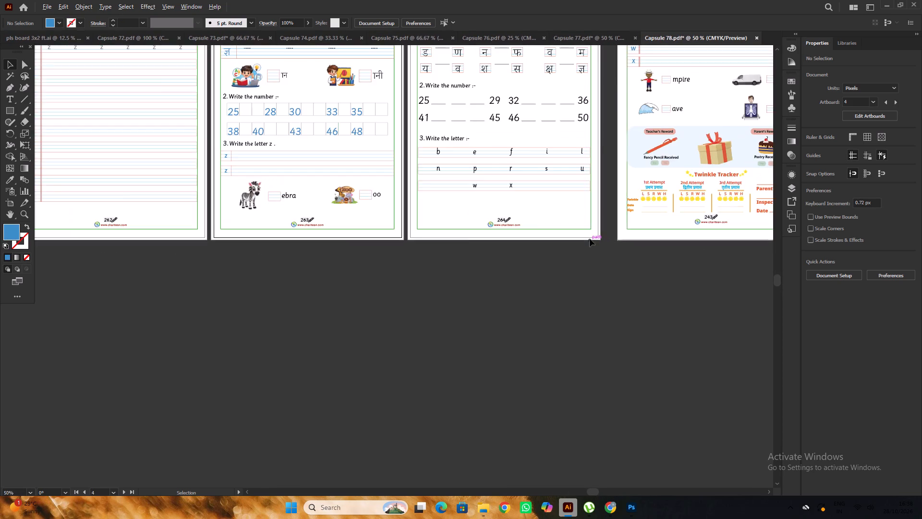
pyautogui.press('space')
pyautogui.moveTo(544, 287); pyautogui.dragTo(602, 299)
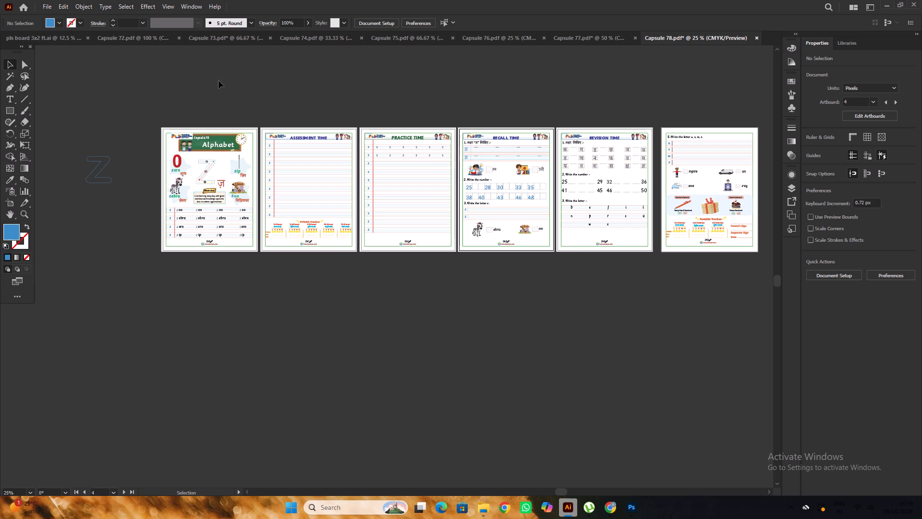
# Save artboards 1-5 as the PDF Capsule 78 in the PRINT FINAL folder, replacing the existing file, with the Illustrator Default preset.
pyautogui.click(45, 8)
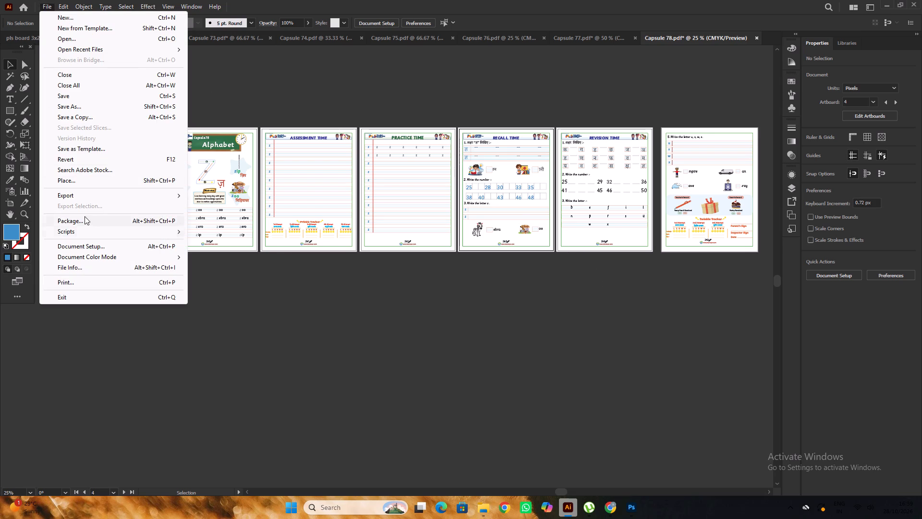
pyautogui.click(250, 310)
pyautogui.click(12, 204)
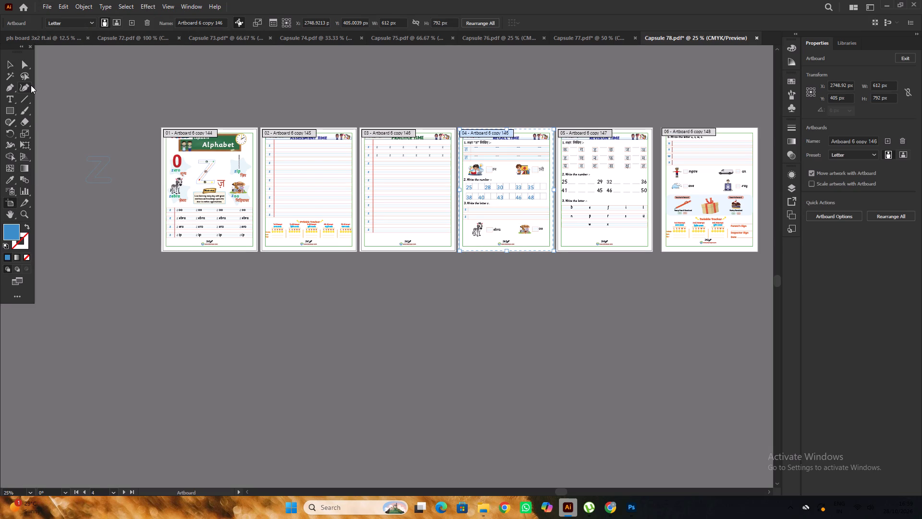
pyautogui.click(10, 62)
pyautogui.click(47, 4)
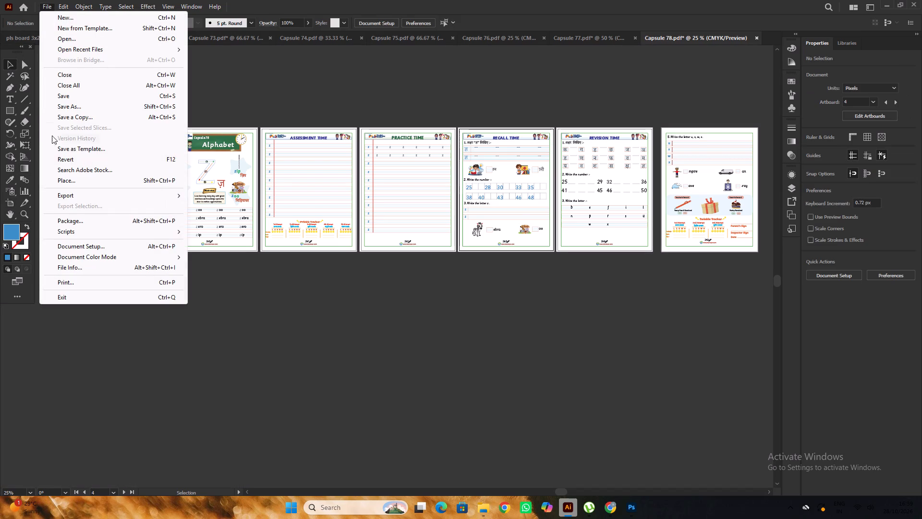
pyautogui.click(77, 107)
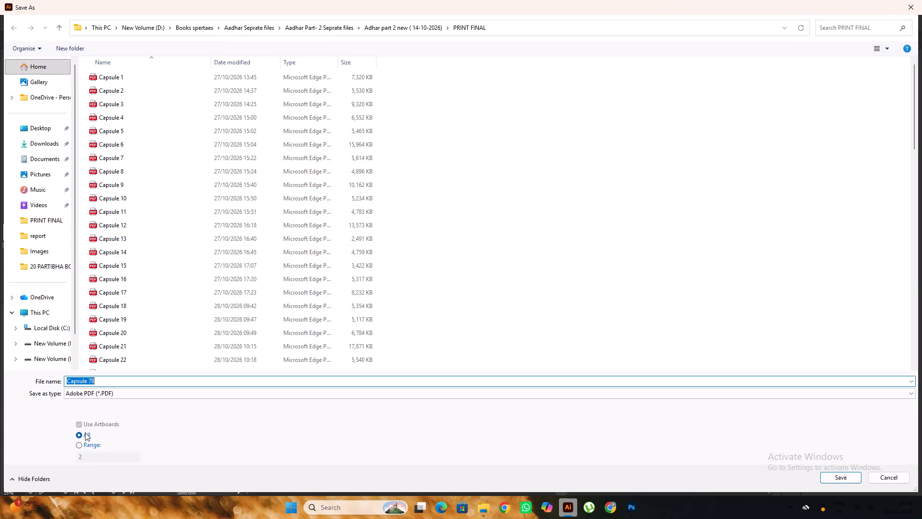
pyautogui.click(83, 448)
pyautogui.moveTo(86, 455); pyautogui.dragTo(76, 458)
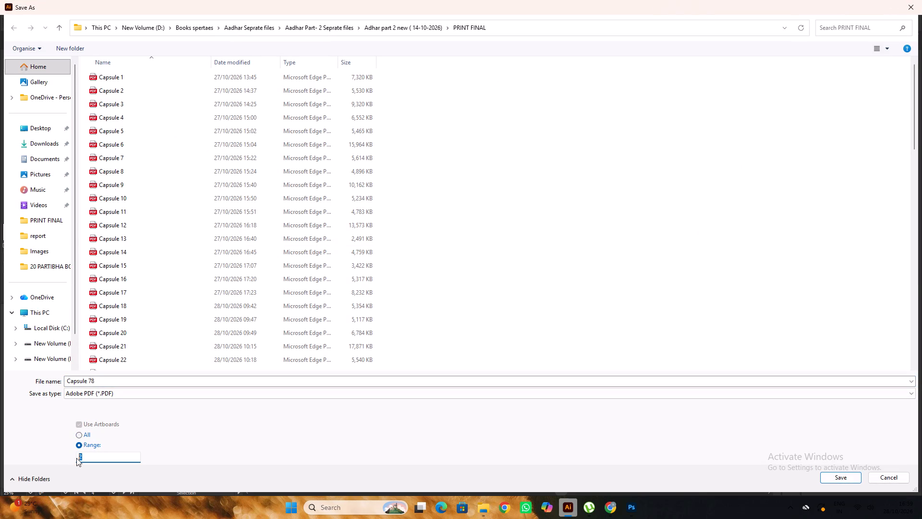
pyautogui.write('1-5')
pyautogui.press('Return')
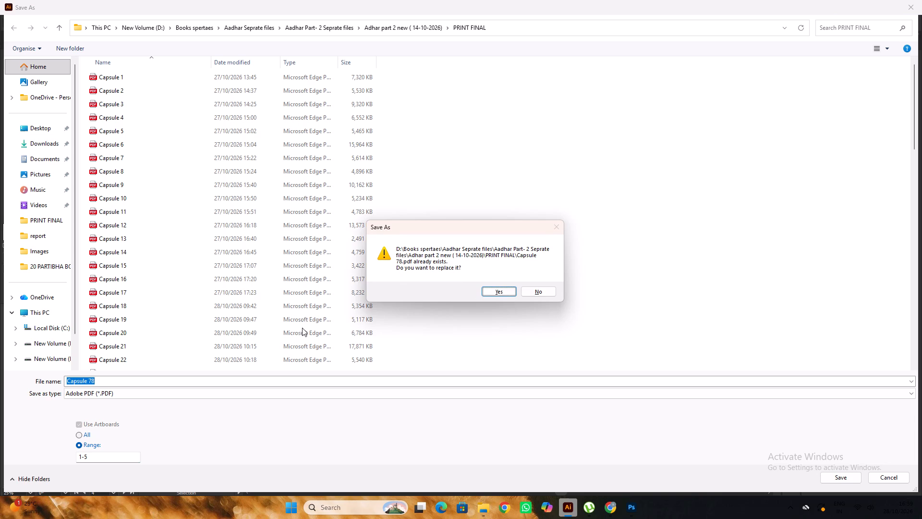
pyautogui.click(493, 290)
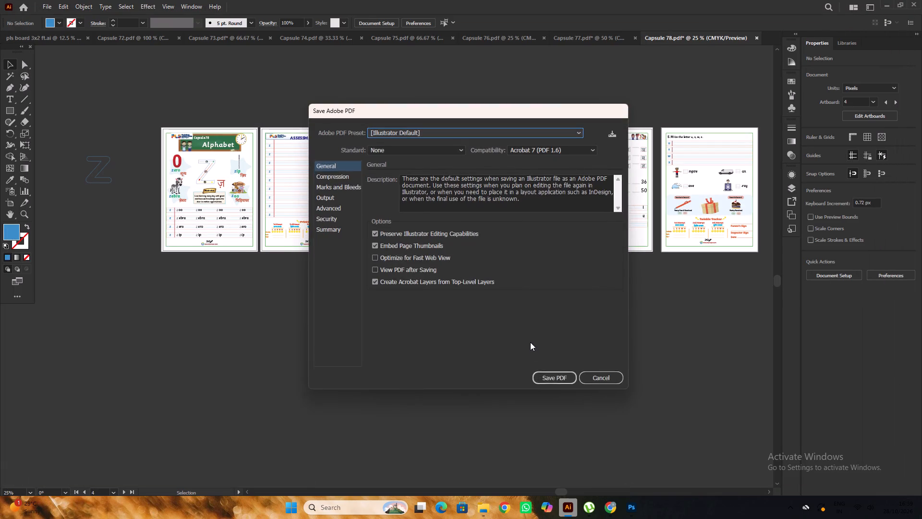
pyautogui.click(545, 374)
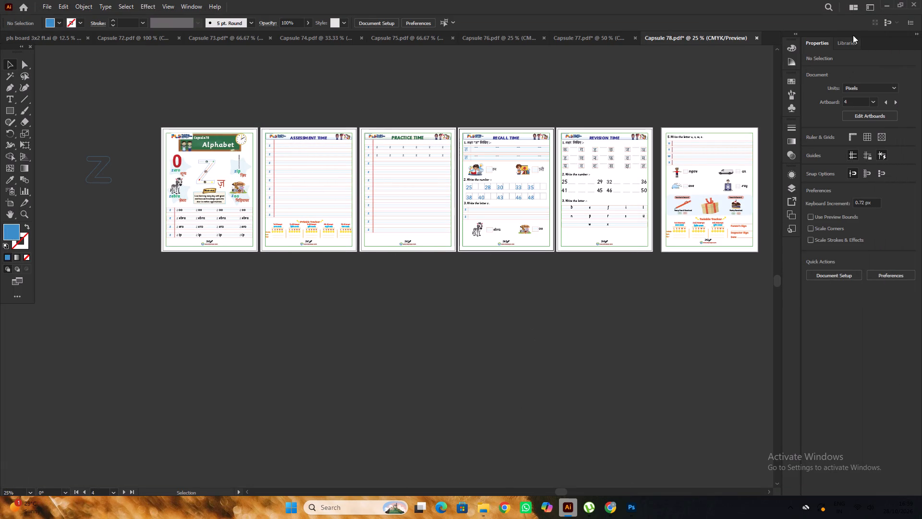
# Open the saved Capsule 78 PDF from the PRINT FINAL folder in Edge and look over its five pages.
pyautogui.click(885, 6)
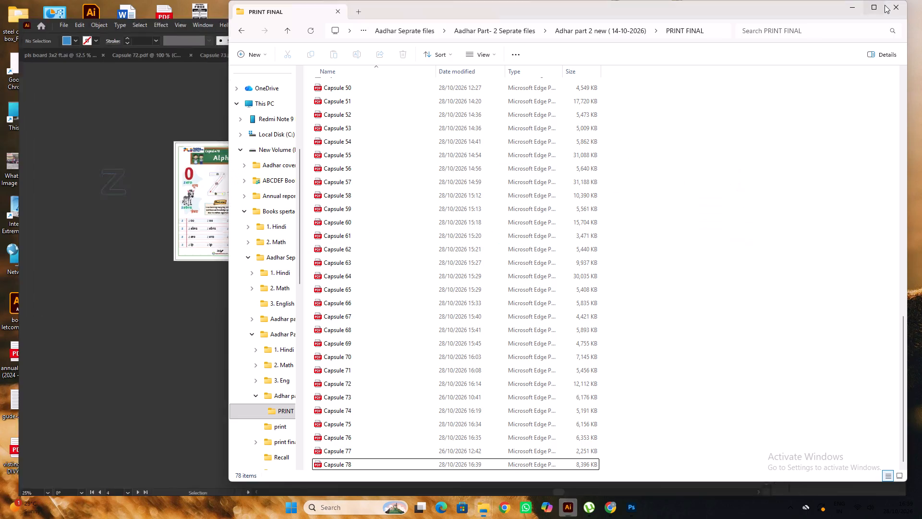
pyautogui.scroll(20, 461, 174)
pyautogui.scroll(1, 461, 174)
pyautogui.scroll(-8, 461, 174)
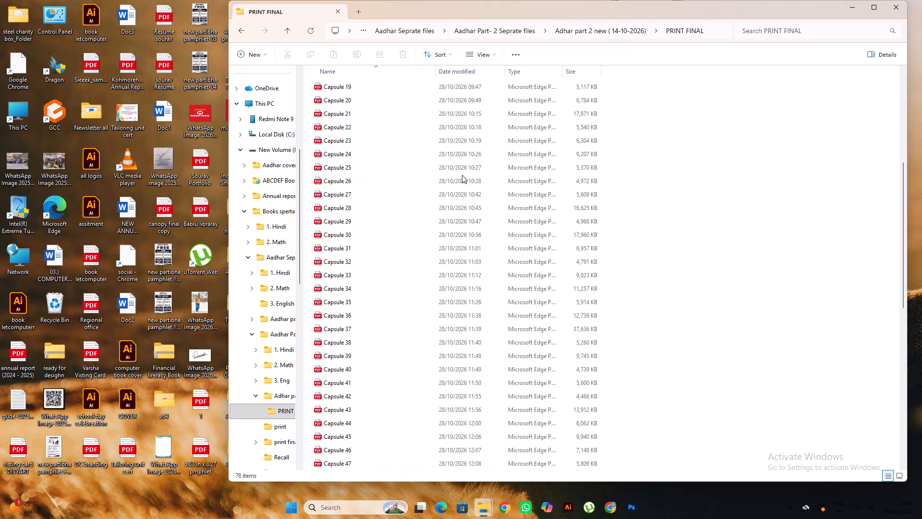
pyautogui.scroll(-20, 462, 175)
pyautogui.scroll(7, 462, 175)
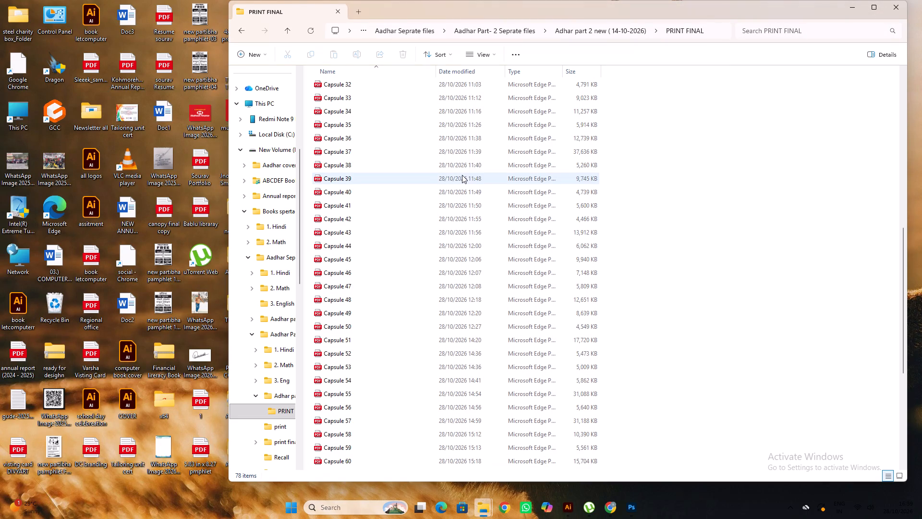
pyautogui.scroll(20, 462, 175)
pyautogui.scroll(1, 462, 175)
pyautogui.scroll(-20, 462, 175)
pyautogui.scroll(-1, 462, 175)
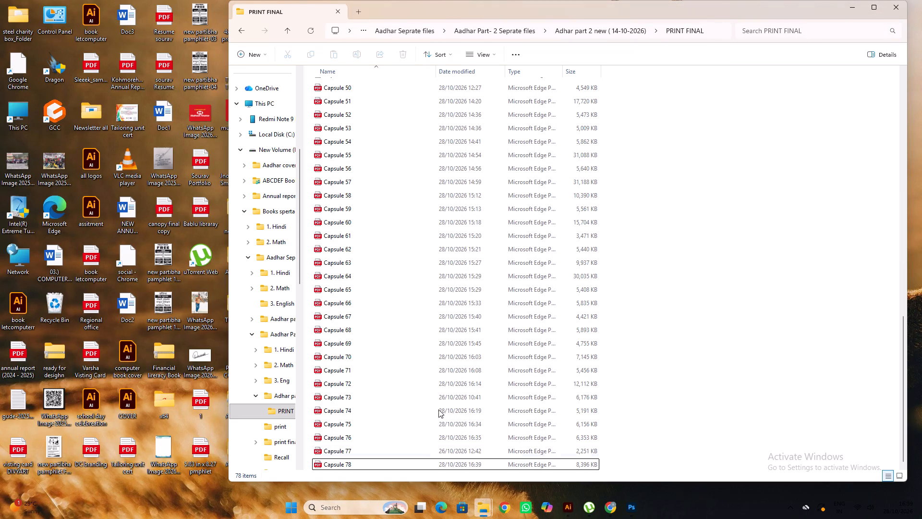
pyautogui.doubleClick(441, 465)
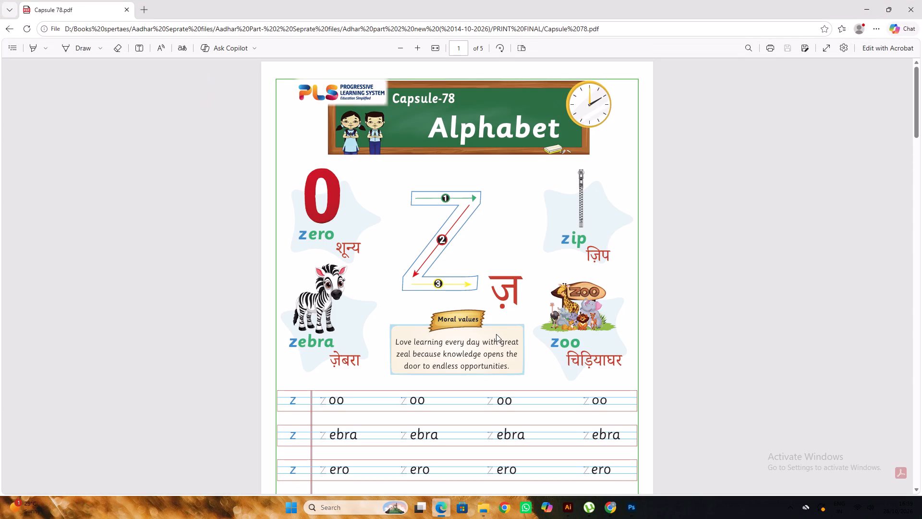
pyautogui.scroll(-7, 496, 334)
pyautogui.scroll(9, 497, 334)
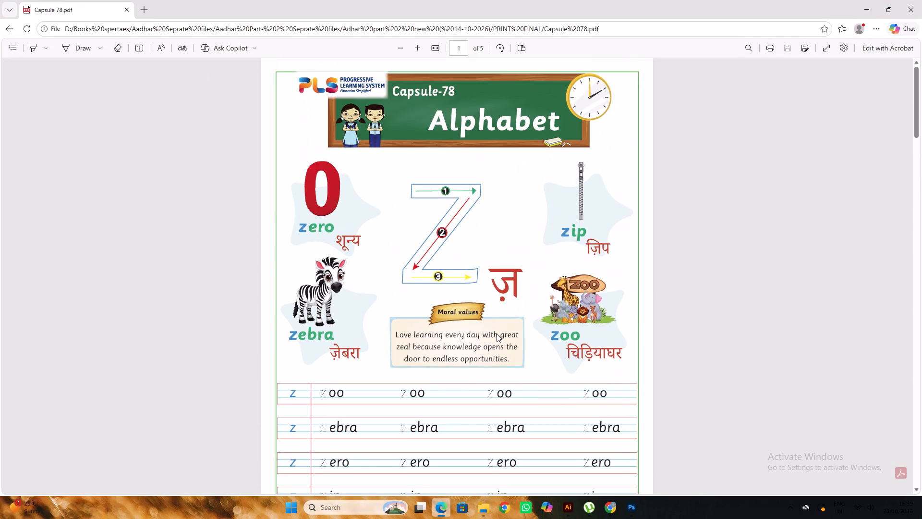
pyautogui.scroll(-9, 497, 334)
pyautogui.scroll(-17, 497, 334)
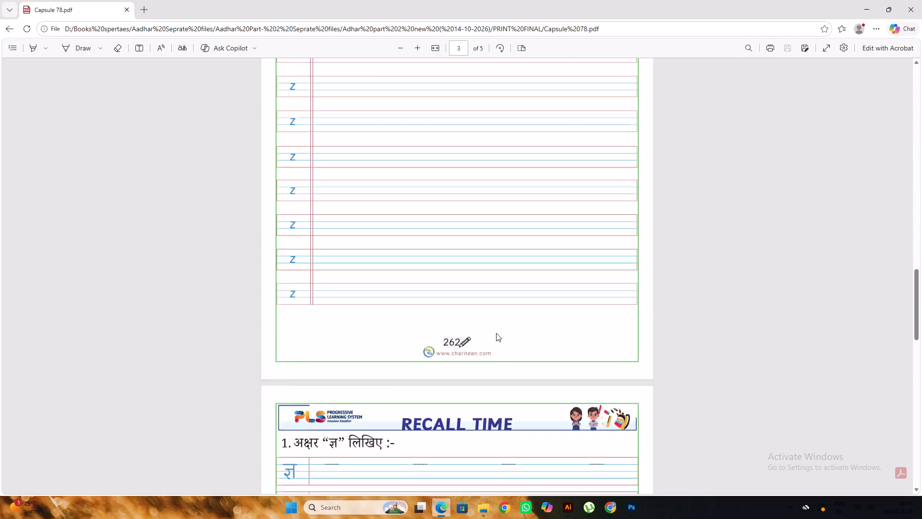
pyautogui.scroll(-5, 496, 333)
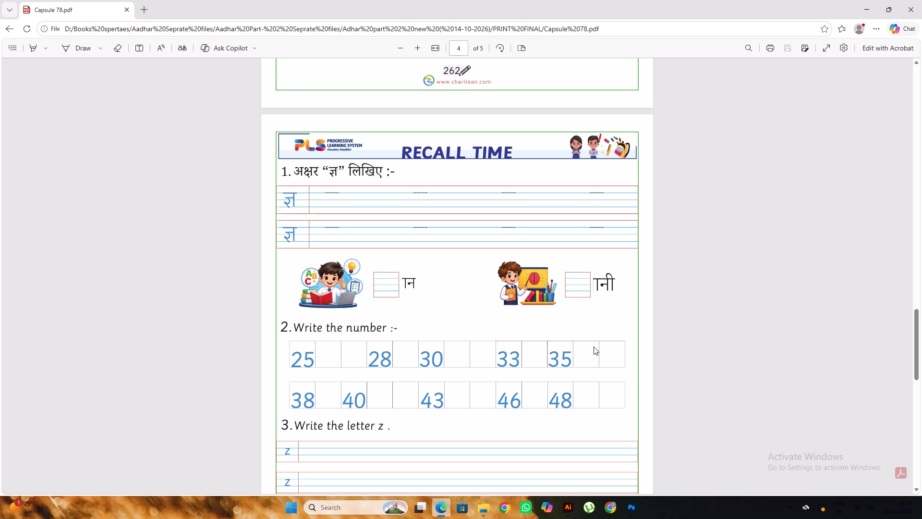
pyautogui.scroll(-12, 530, 297)
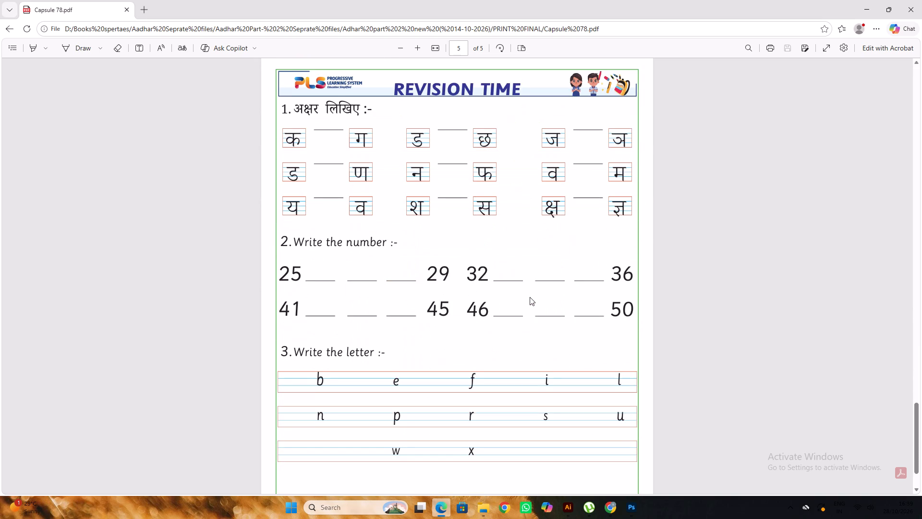
pyautogui.scroll(-2, 530, 297)
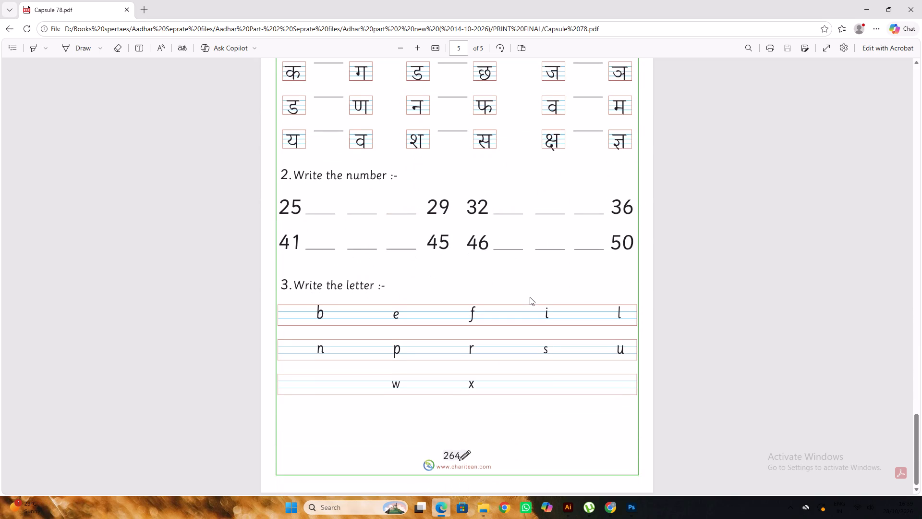
pyautogui.scroll(2, 530, 297)
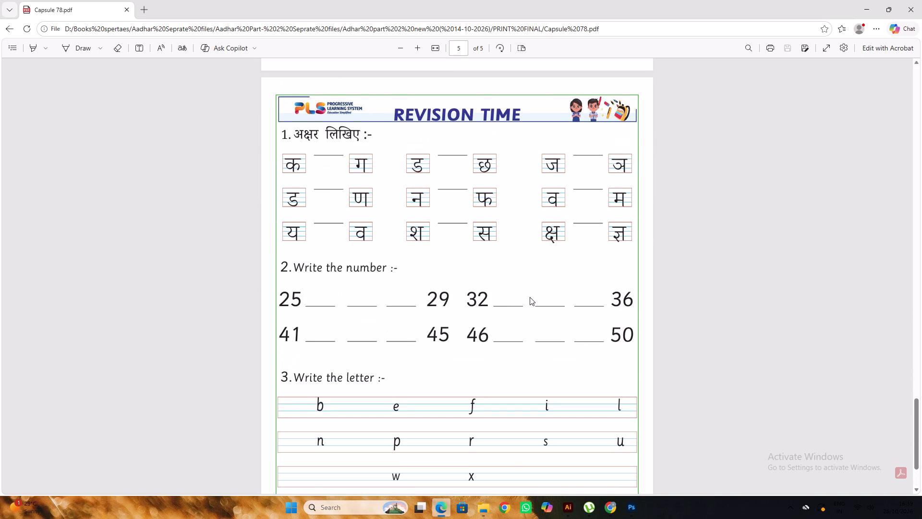
pyautogui.scroll(20, 530, 297)
pyautogui.scroll(7, 530, 297)
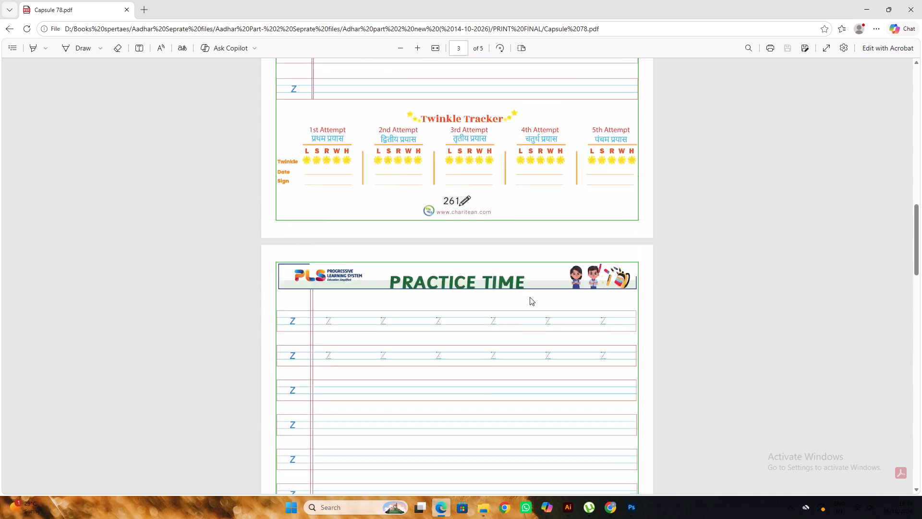
pyautogui.scroll(18, 530, 297)
pyautogui.click(911, 16)
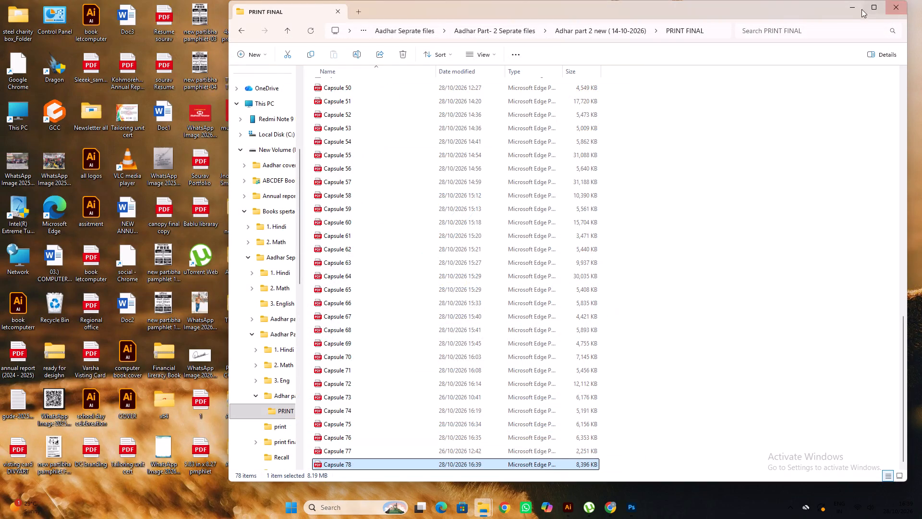
# Open the Capsule 1 and Capsule 2 PDFs from the PRINT FINAL folder in turn and look through their pages.
pyautogui.scroll(20, 638, 240)
pyautogui.scroll(1, 638, 240)
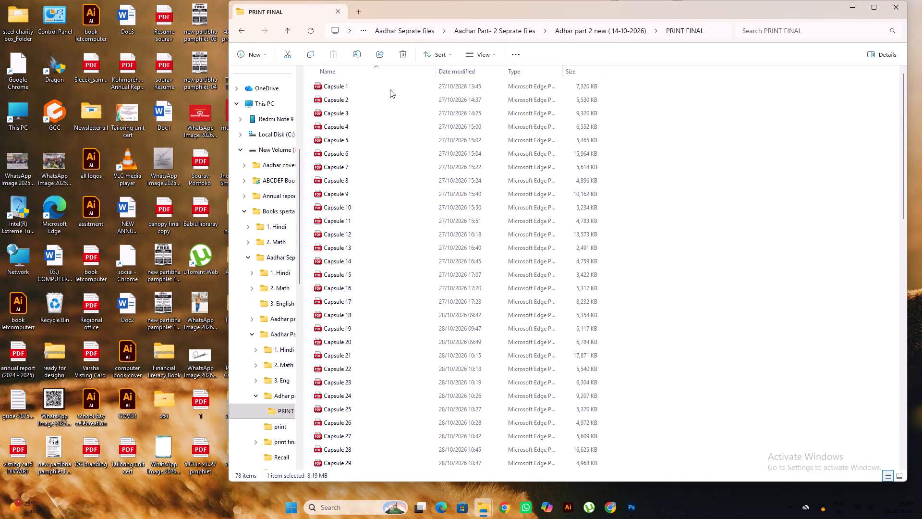
pyautogui.scroll(6, 390, 90)
pyautogui.click(391, 93)
pyautogui.doubleClick(393, 88)
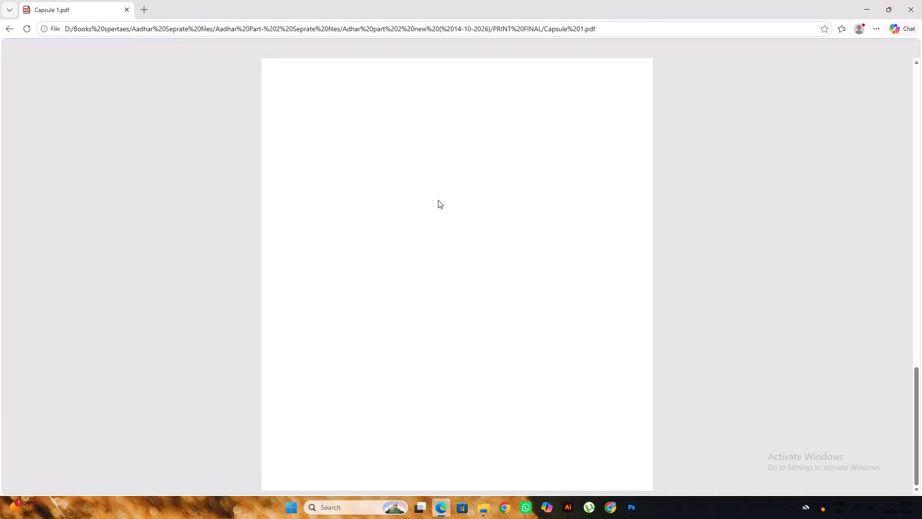
pyautogui.scroll(-6, 438, 200)
pyautogui.click(906, 0)
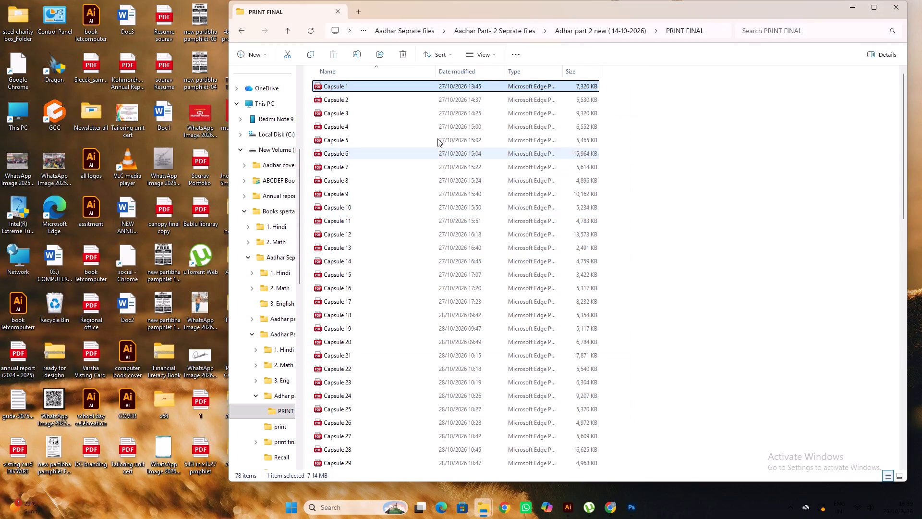
pyautogui.doubleClick(440, 99)
pyautogui.scroll(-11, 528, 221)
pyautogui.scroll(5, 528, 221)
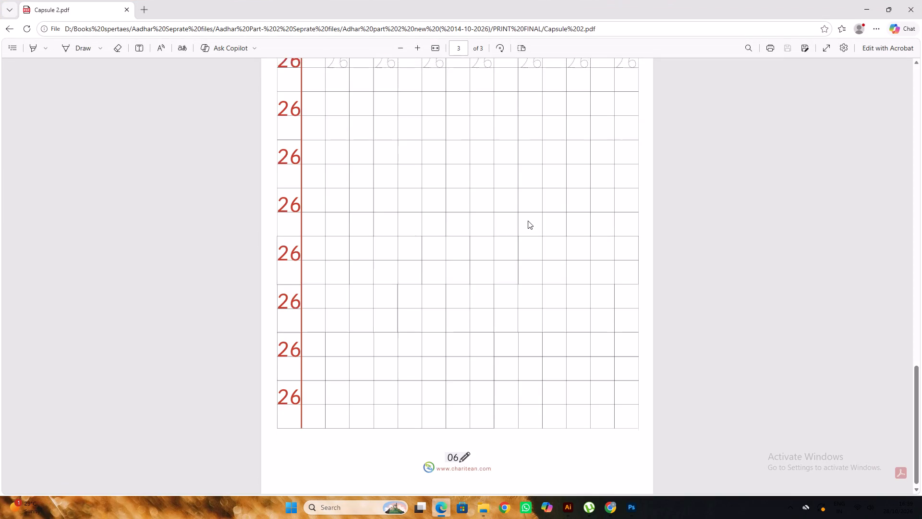
pyautogui.scroll(-5, 528, 221)
pyautogui.click(921, 0)
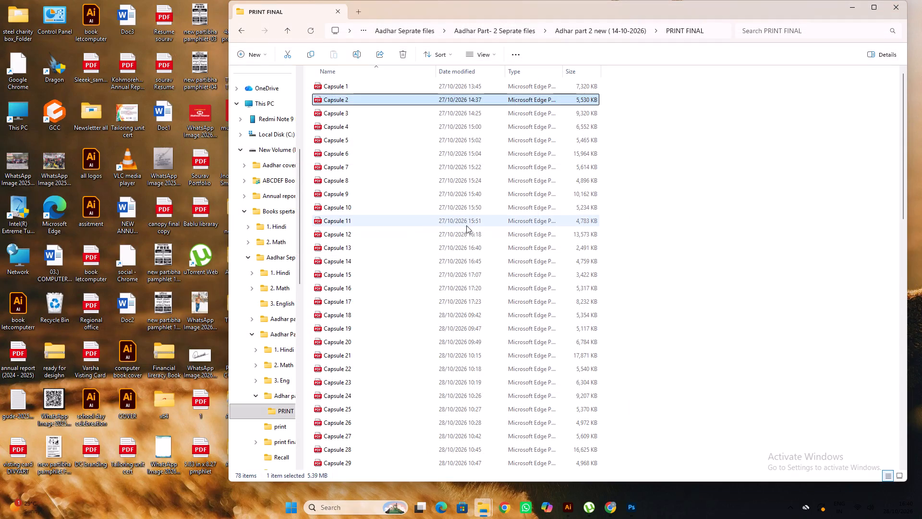
# Check the first pages of the Capsule 2, Capsule 13 and Capsule 4 PDFs in the PRINT FINAL folder.
pyautogui.scroll(-11, 466, 225)
pyautogui.scroll(16, 462, 221)
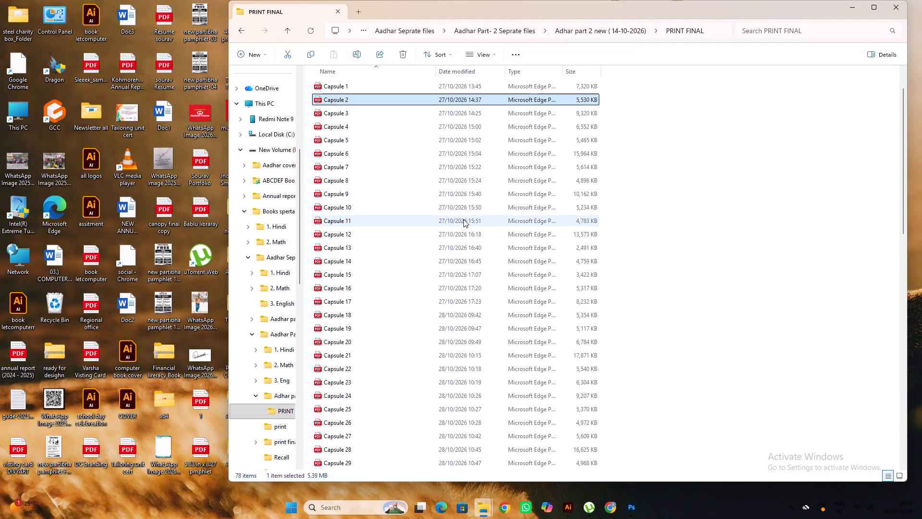
pyautogui.doubleClick(396, 127)
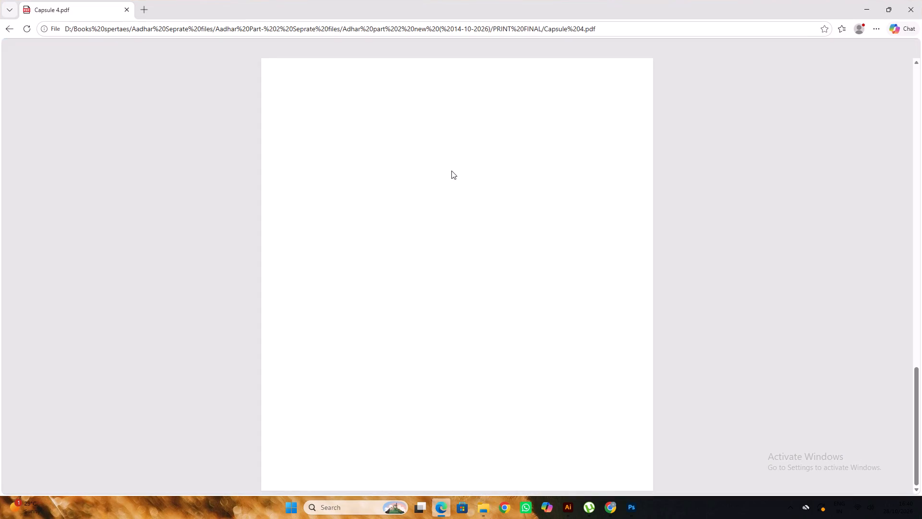
pyautogui.click(904, 3)
pyautogui.doubleClick(396, 99)
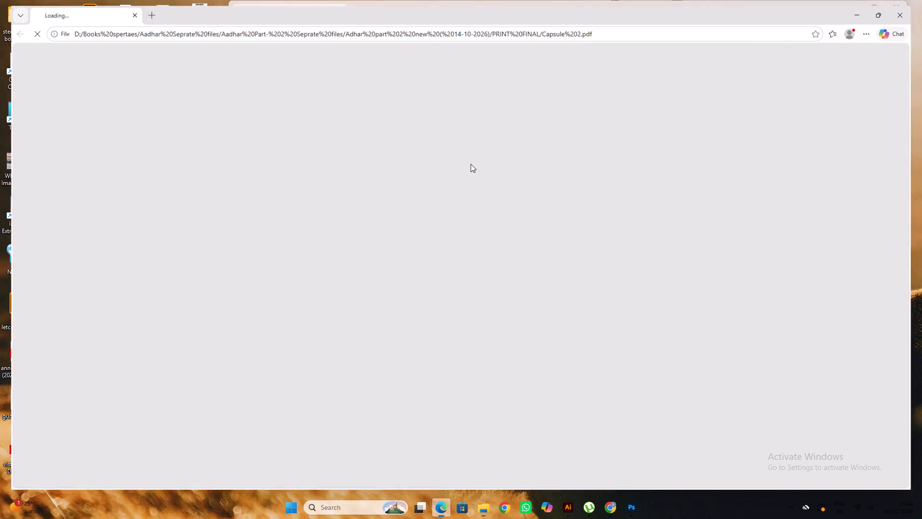
pyautogui.scroll(20, 471, 164)
pyautogui.scroll(7, 471, 164)
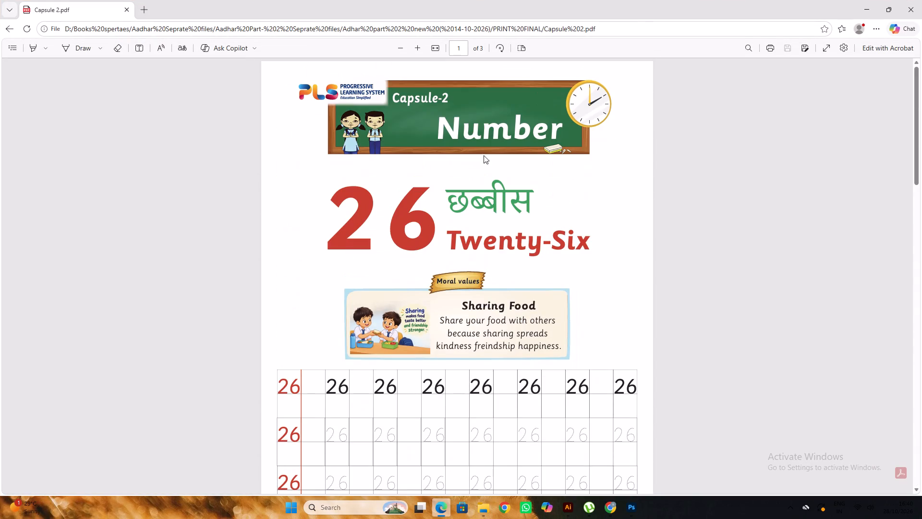
pyautogui.click(921, 3)
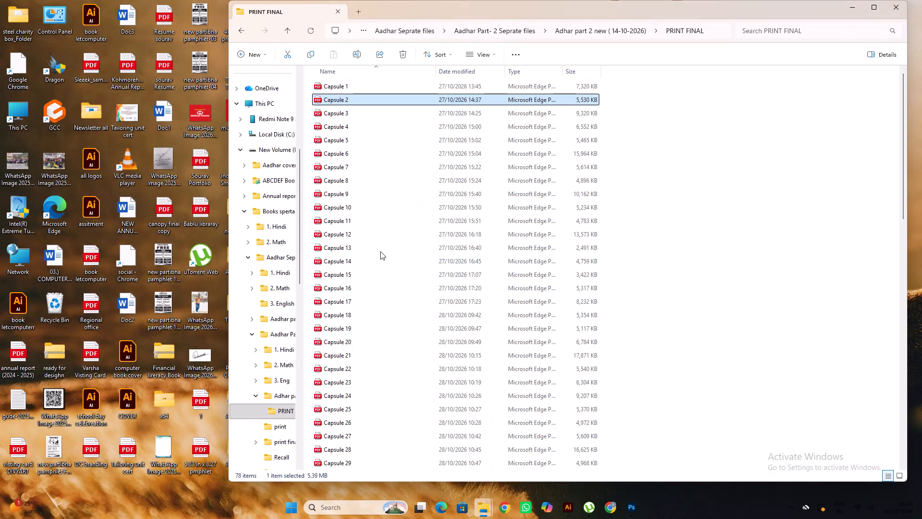
pyautogui.doubleClick(380, 246)
pyautogui.scroll(5, 430, 233)
pyautogui.click(913, 9)
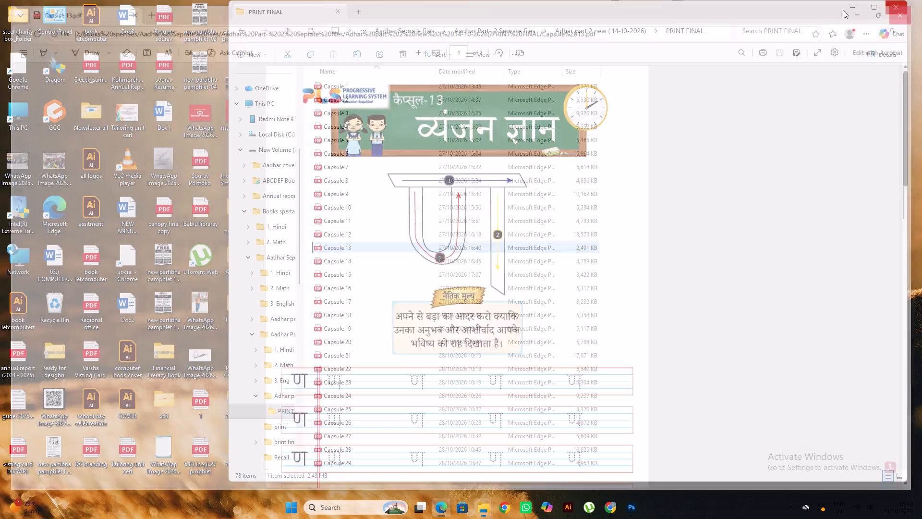
pyautogui.doubleClick(349, 128)
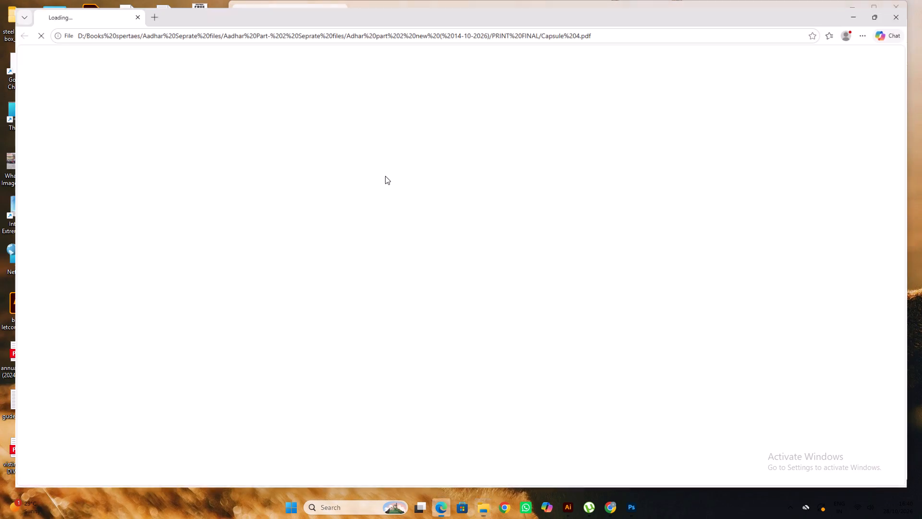
pyautogui.scroll(20, 387, 184)
pyautogui.scroll(4, 387, 184)
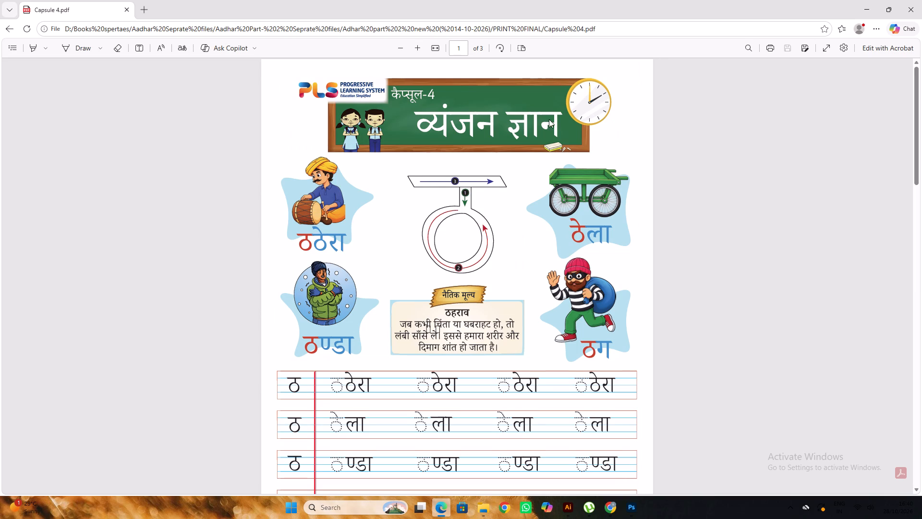
pyautogui.click(921, 15)
# Check the first pages of the Capsule 5, Capsule 8 and Capsule 11 PDFs, comparing each numeral with its Hindi and English number names.
pyautogui.click(340, 113)
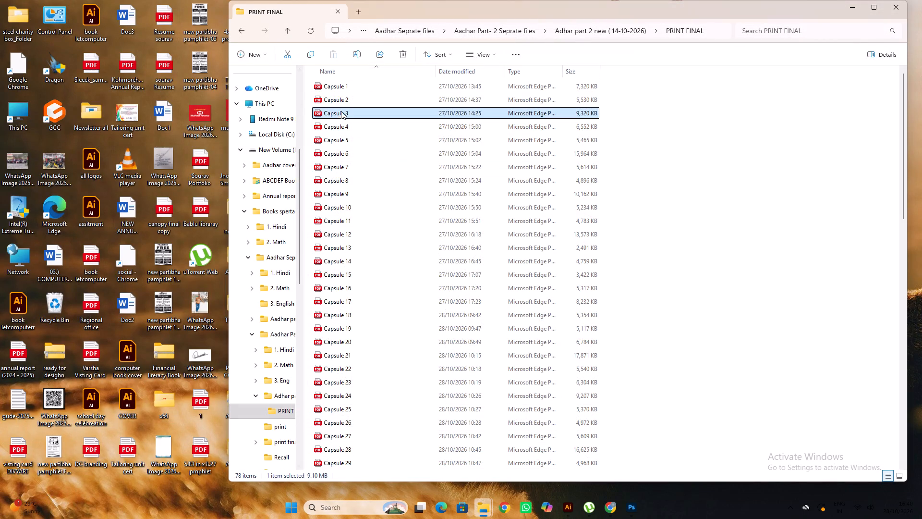
pyautogui.click(344, 103)
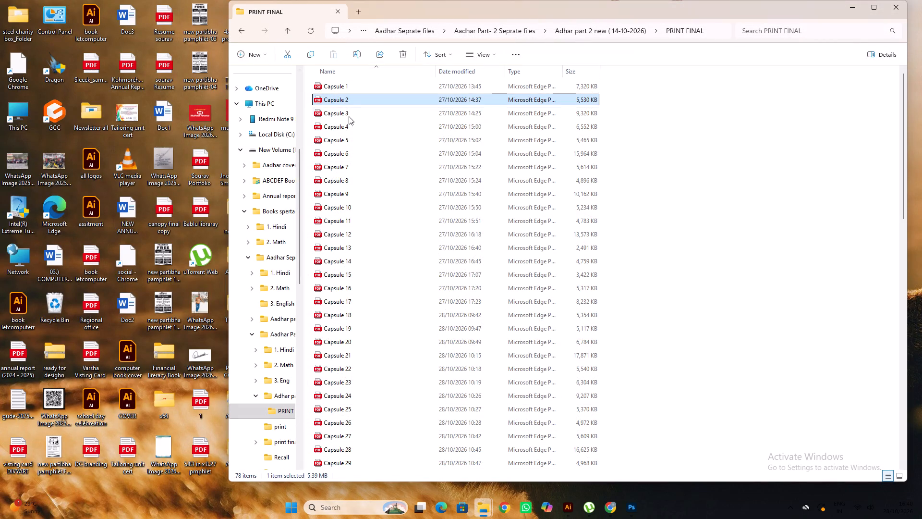
pyautogui.doubleClick(354, 139)
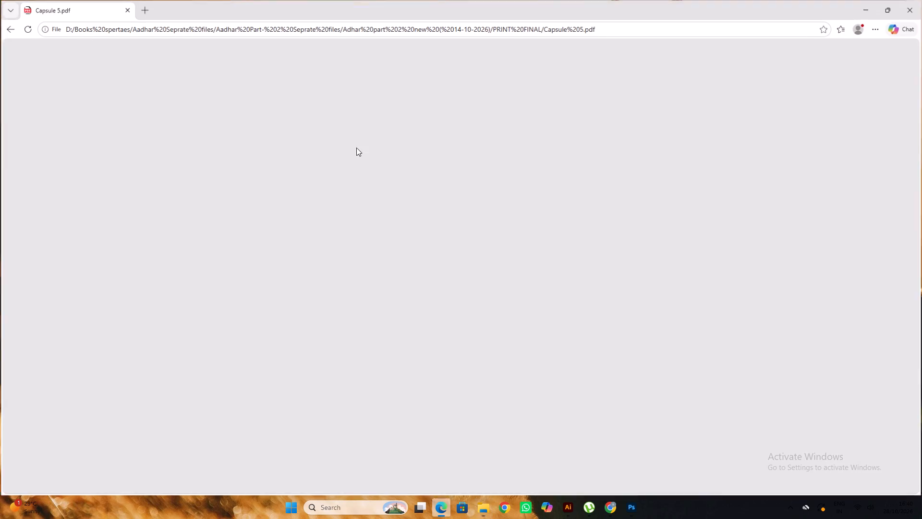
pyautogui.scroll(20, 532, 124)
pyautogui.scroll(9, 532, 124)
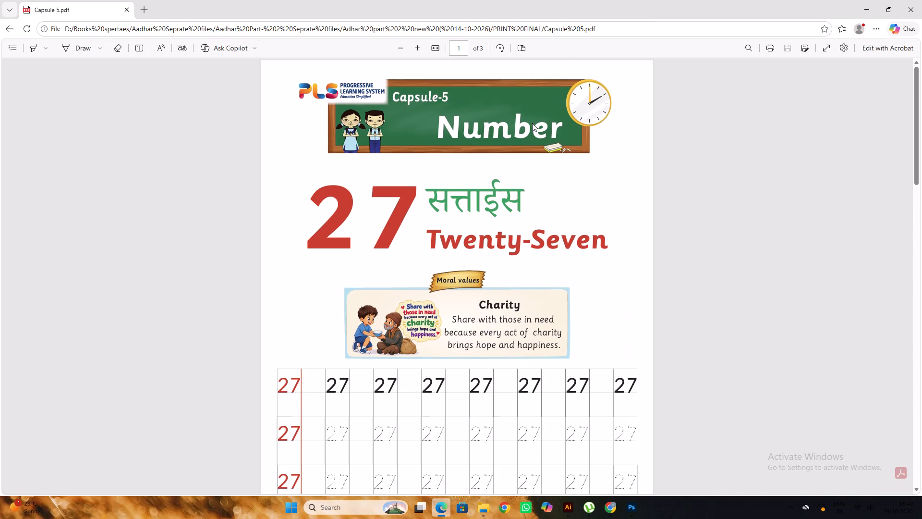
pyautogui.click(911, 1)
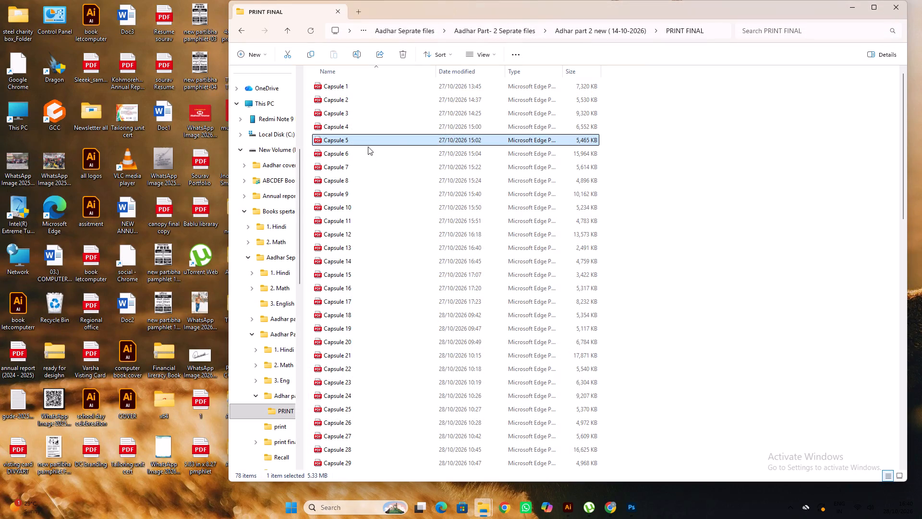
pyautogui.doubleClick(351, 180)
pyautogui.scroll(20, 418, 195)
pyautogui.scroll(2, 418, 195)
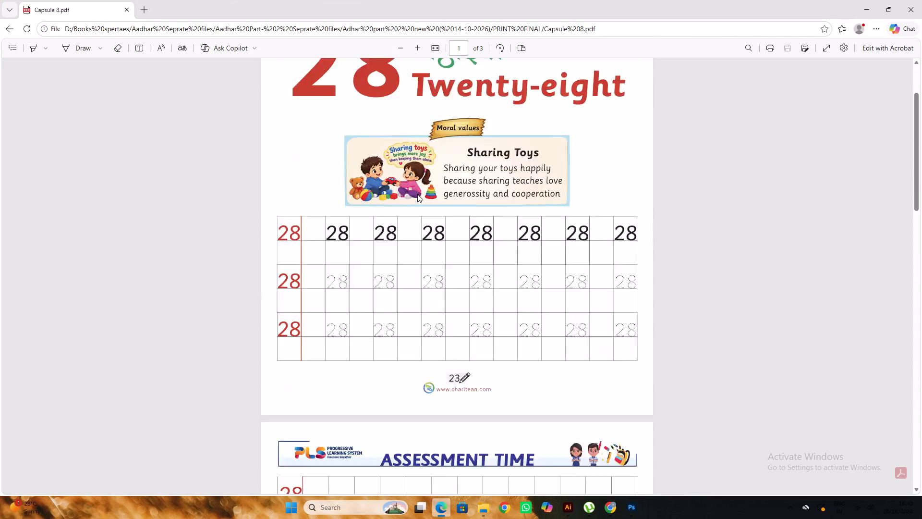
pyautogui.scroll(10, 417, 194)
pyautogui.click(912, 13)
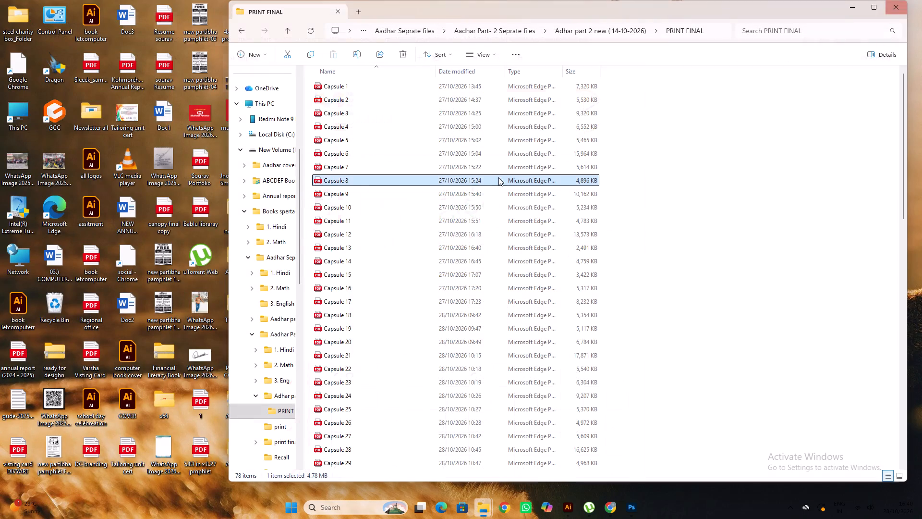
pyautogui.doubleClick(352, 222)
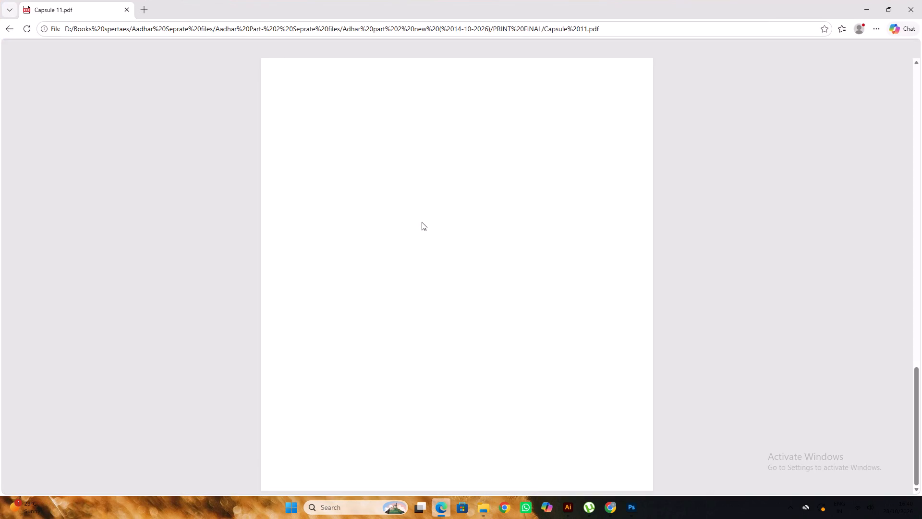
pyautogui.scroll(20, 422, 222)
pyautogui.scroll(12, 422, 222)
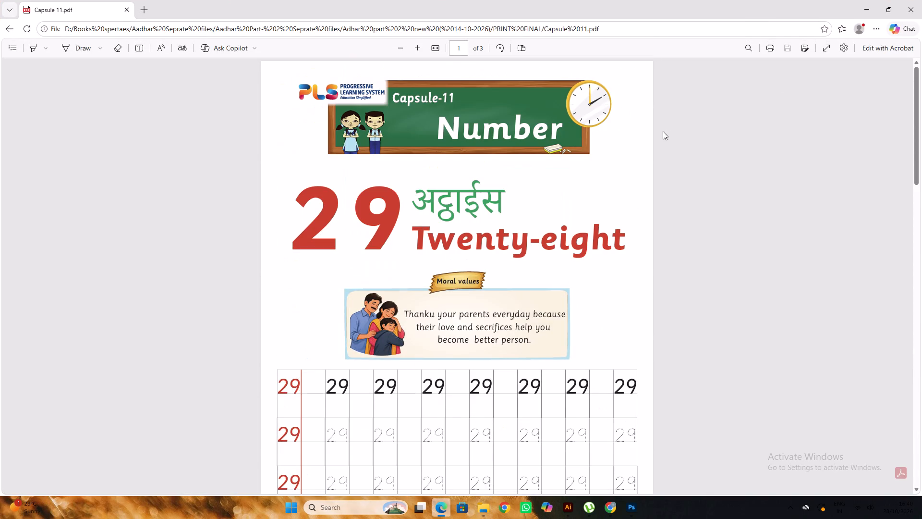
# Check the first pages of the Capsule 14, Capsule 17 and Capsule 20 PDFs, comparing each numeral with its number names.
pyautogui.click(920, 5)
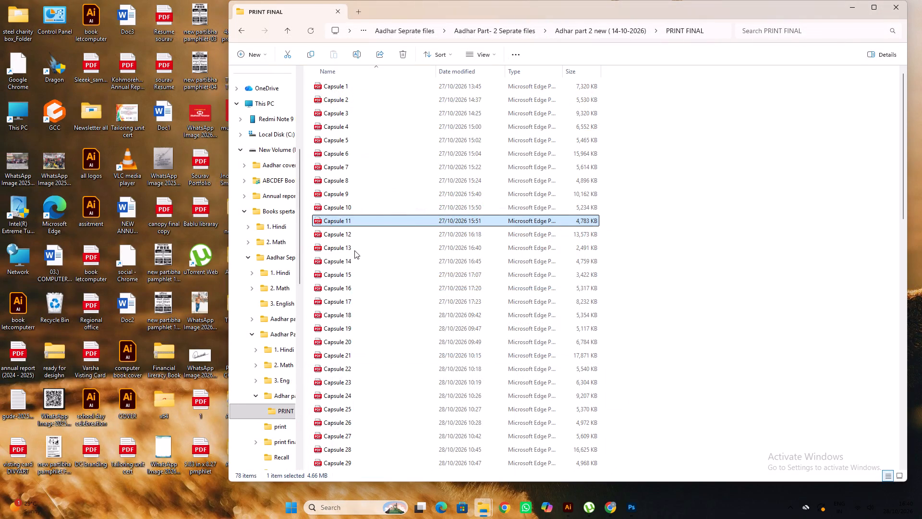
pyautogui.doubleClick(352, 266)
pyautogui.scroll(2, 474, 229)
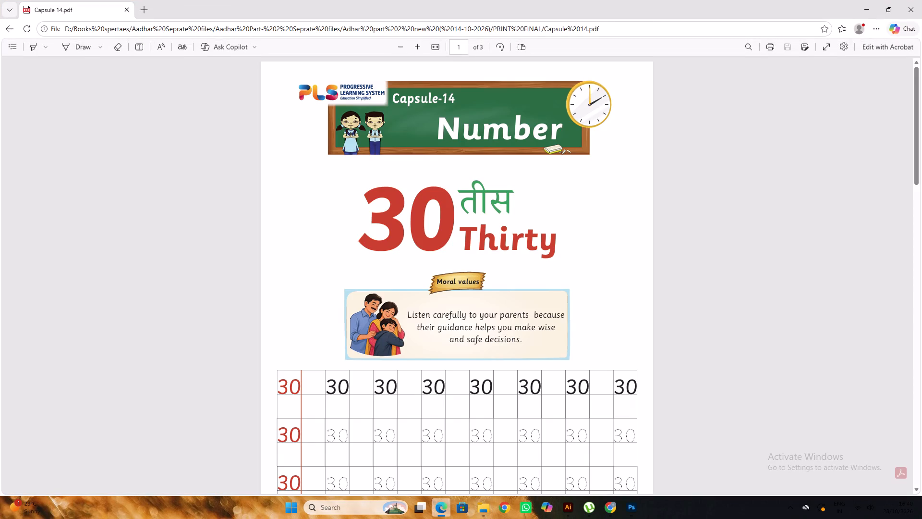
pyautogui.click(919, 3)
pyautogui.scroll(-1, 361, 250)
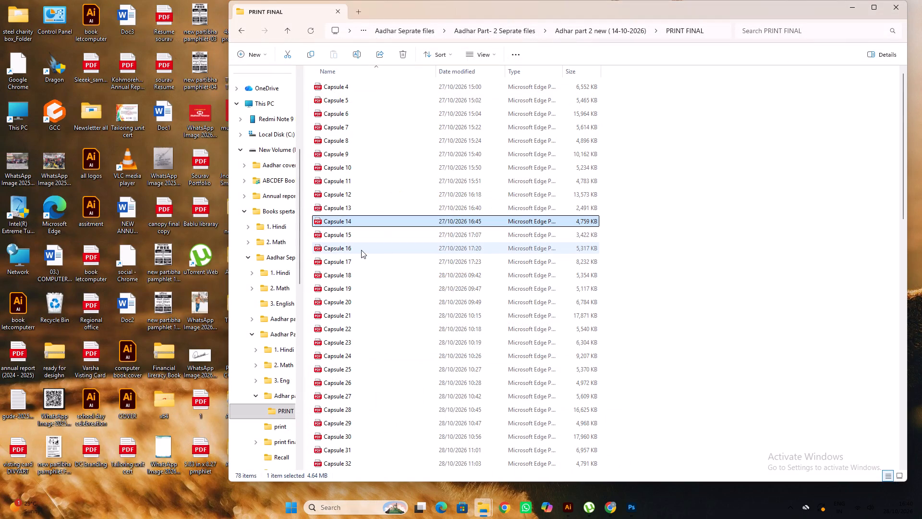
pyautogui.doubleClick(360, 262)
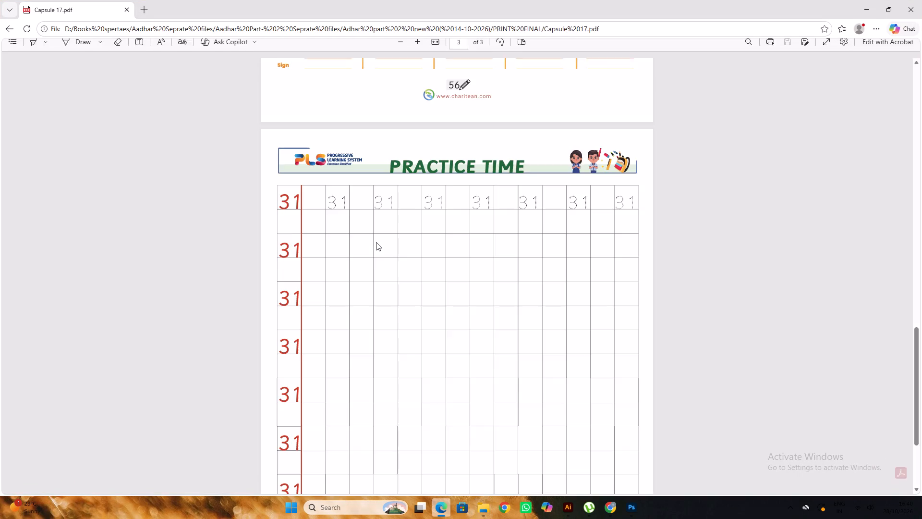
pyautogui.scroll(20, 376, 242)
pyautogui.scroll(7, 376, 242)
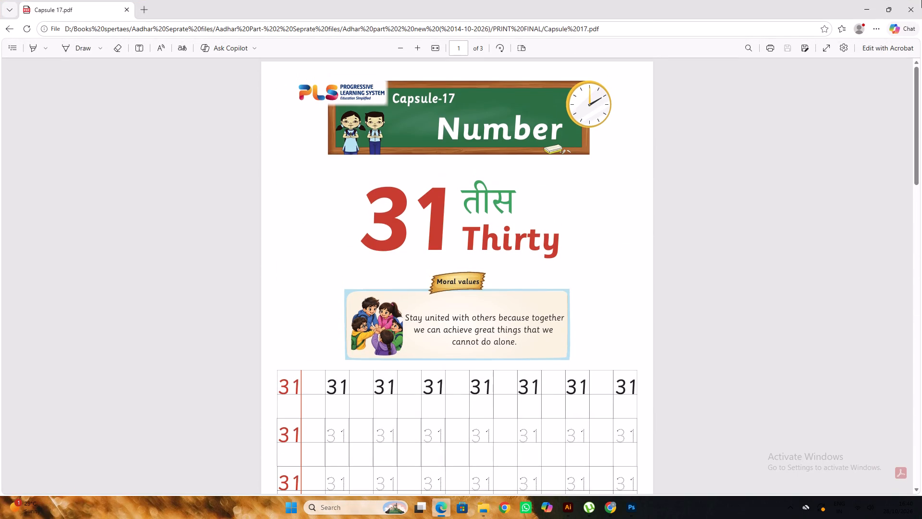
pyautogui.click(918, 0)
pyautogui.scroll(-2, 376, 260)
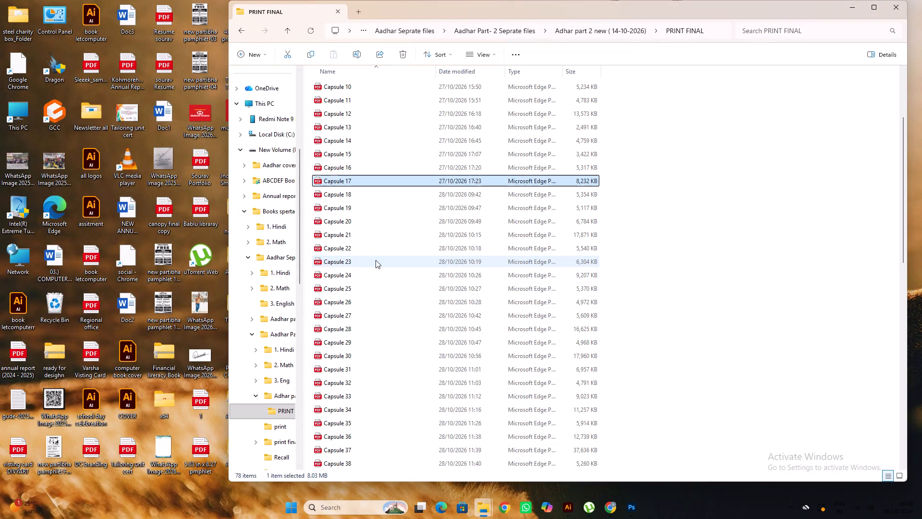
pyautogui.doubleClick(371, 222)
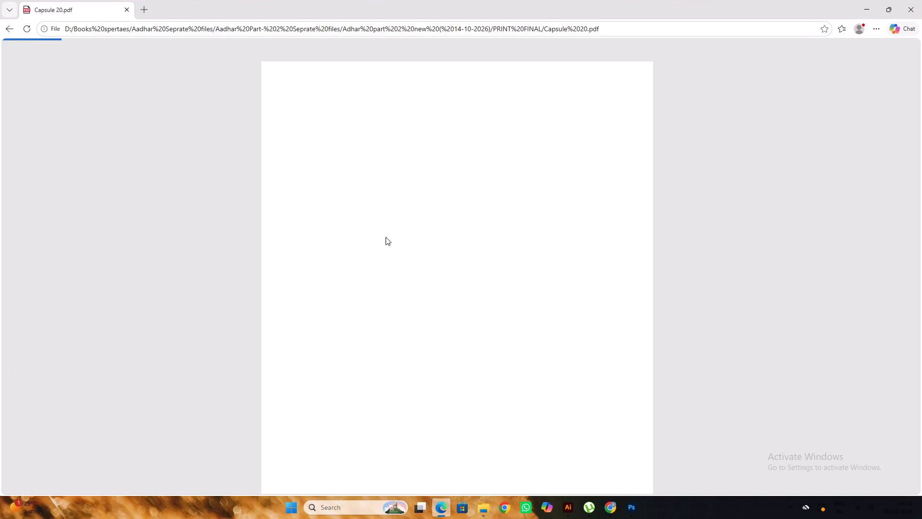
pyautogui.click(917, 12)
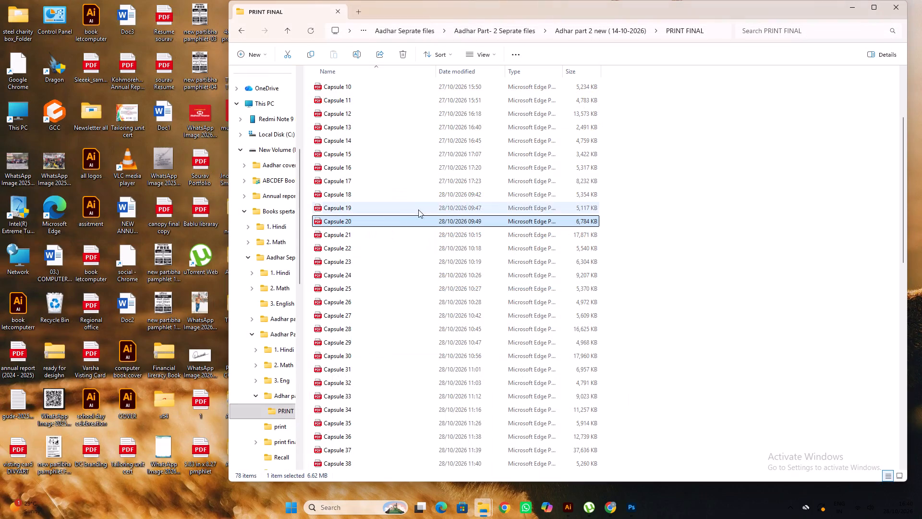
# Open the Capsule 20 PDF in Illustrator, hyphenate the English number name on its first page as Thirty-two, and save it.
pyautogui.rightClick(400, 221)
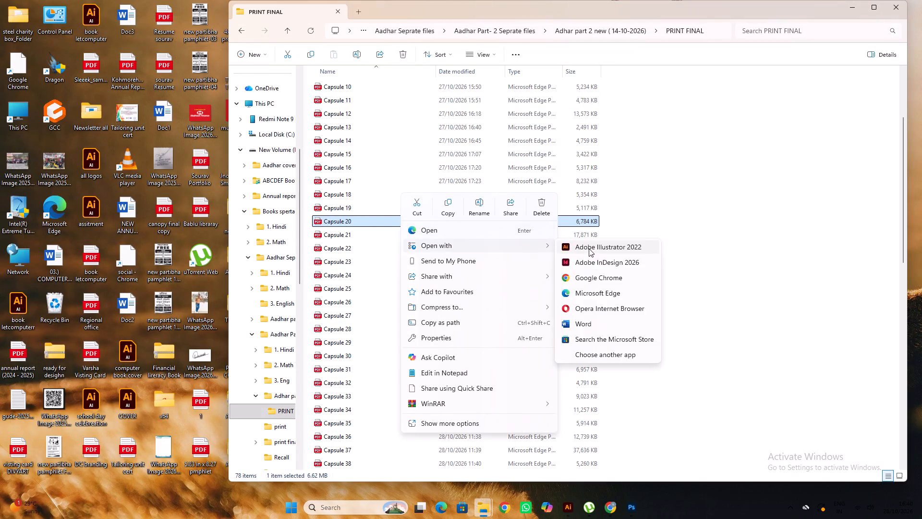
pyautogui.click(594, 247)
pyautogui.keyDown('alt'); pyautogui.scroll(3, 292, 249); pyautogui.keyUp('alt')
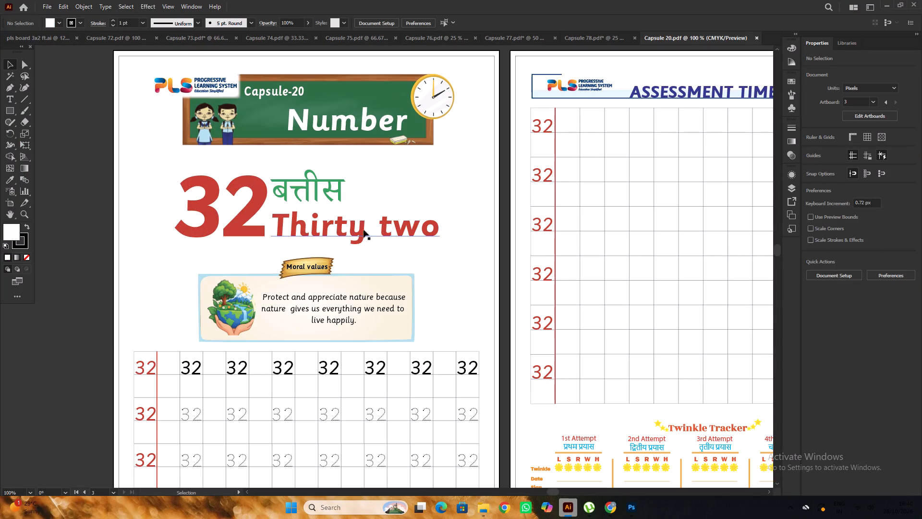
pyautogui.doubleClick(381, 229)
pyautogui.press('t')
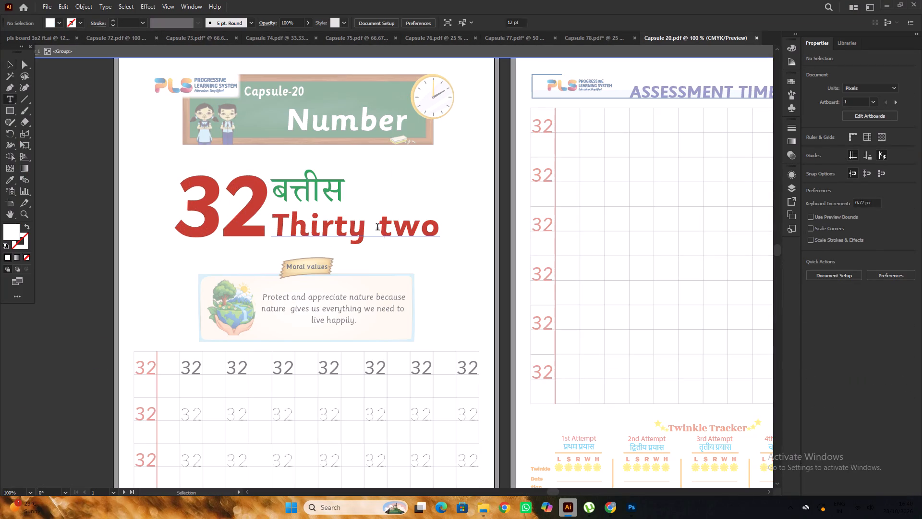
pyautogui.click(377, 228)
pyautogui.press('-')
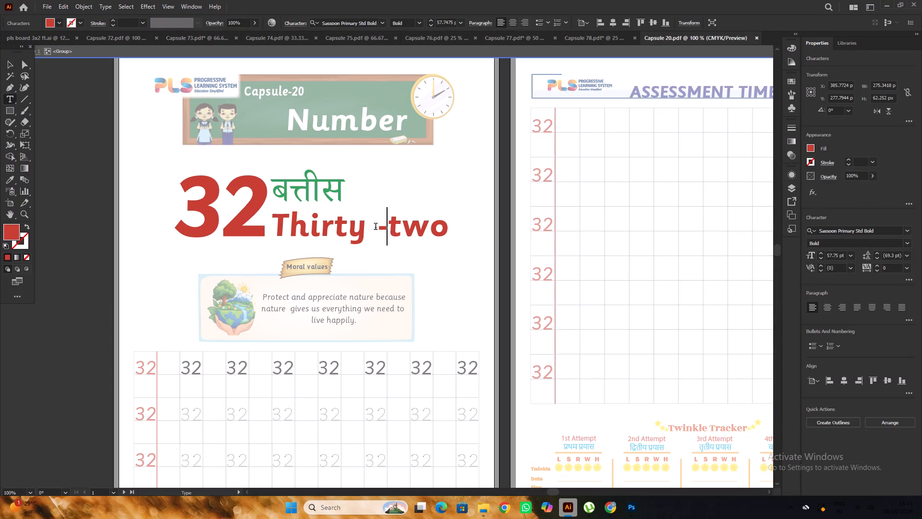
pyautogui.click(376, 227)
pyautogui.press('BackSpace')
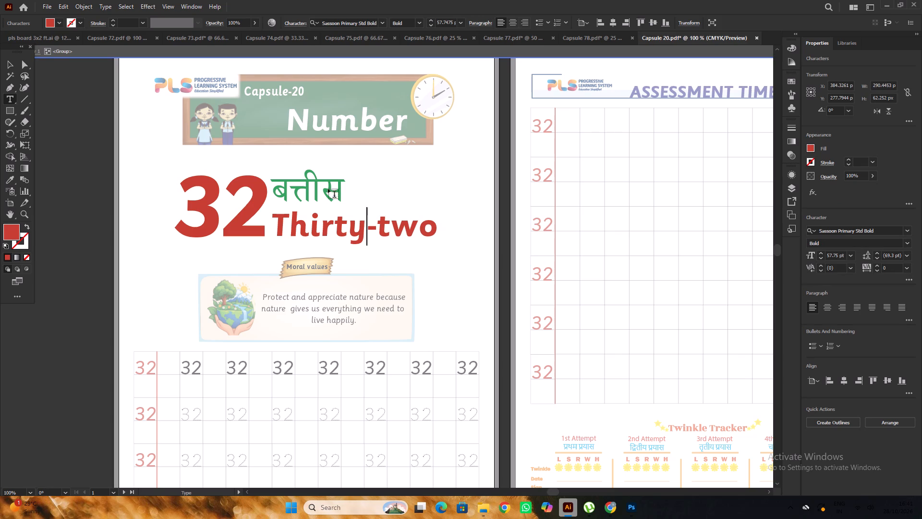
pyautogui.click(8, 65)
pyautogui.keyDown('alt'); pyautogui.scroll(-1, 359, 174); pyautogui.keyUp('alt')
pyautogui.doubleClick(179, 168)
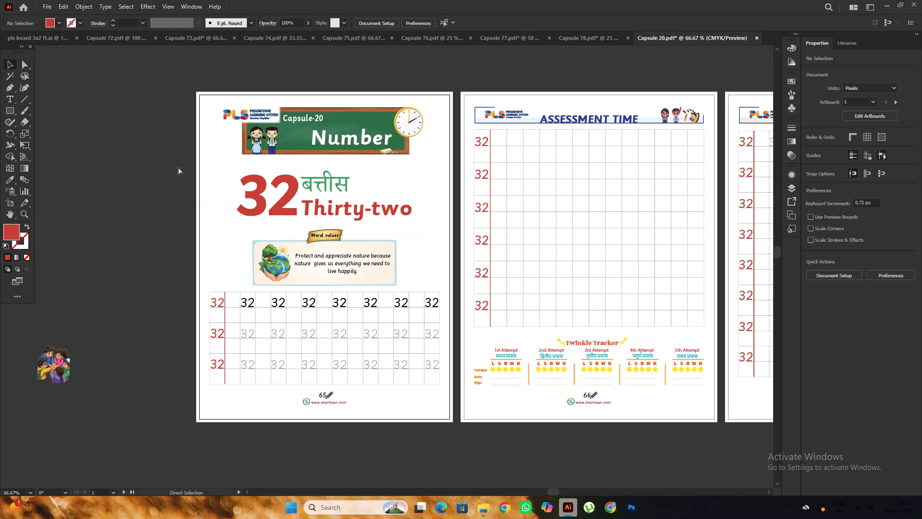
pyautogui.hotkey('ctrl', 's')
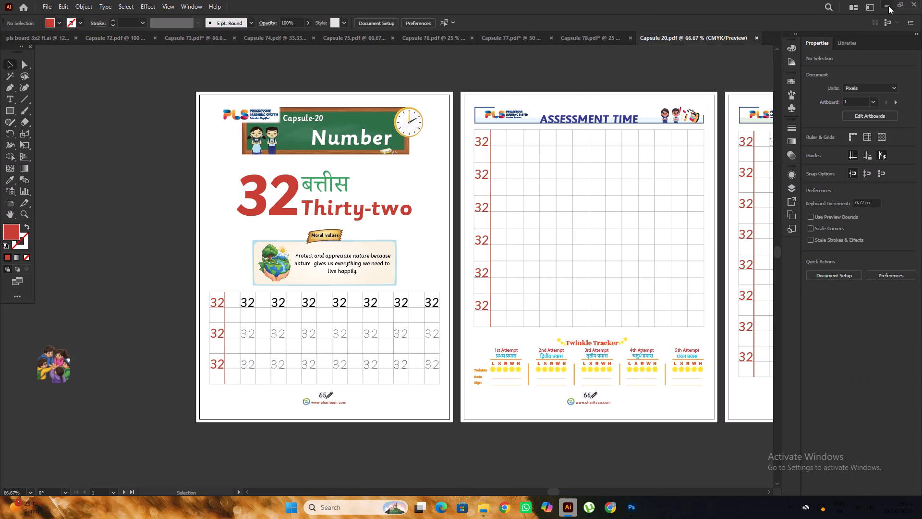
pyautogui.click(888, 6)
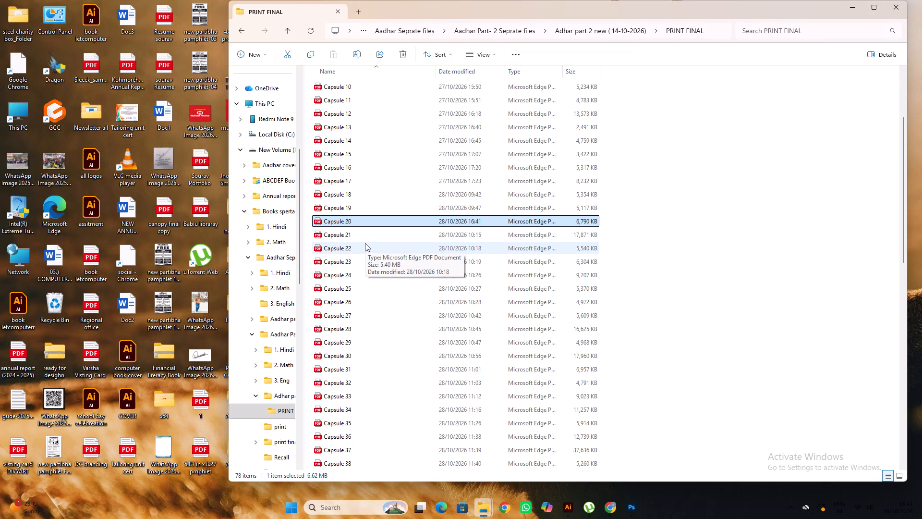
# Check the first page of the Capsule 23 PDF, comparing the numeral with its Hindi and English number names.
pyautogui.doubleClick(359, 264)
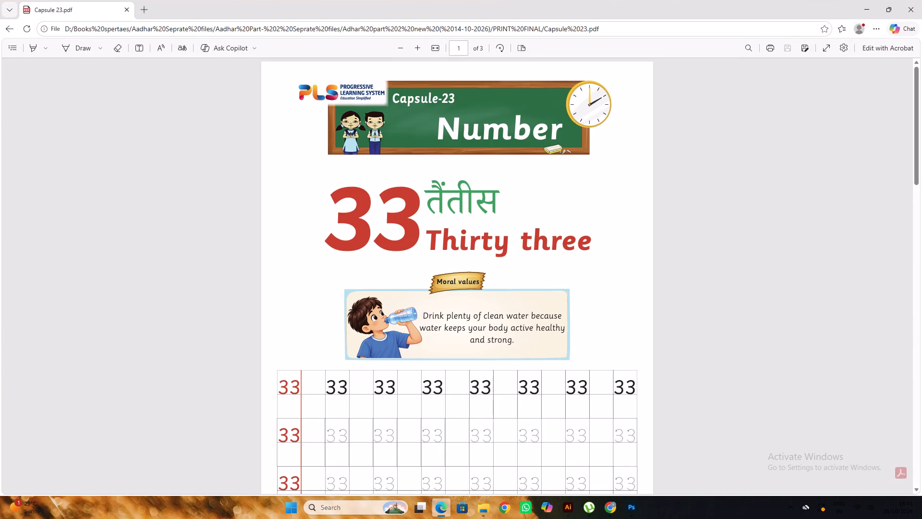
pyautogui.click(916, 12)
# Open the Capsule 23 PDF from the PRINT FINAL folder for editing.
pyautogui.rightClick(433, 262)
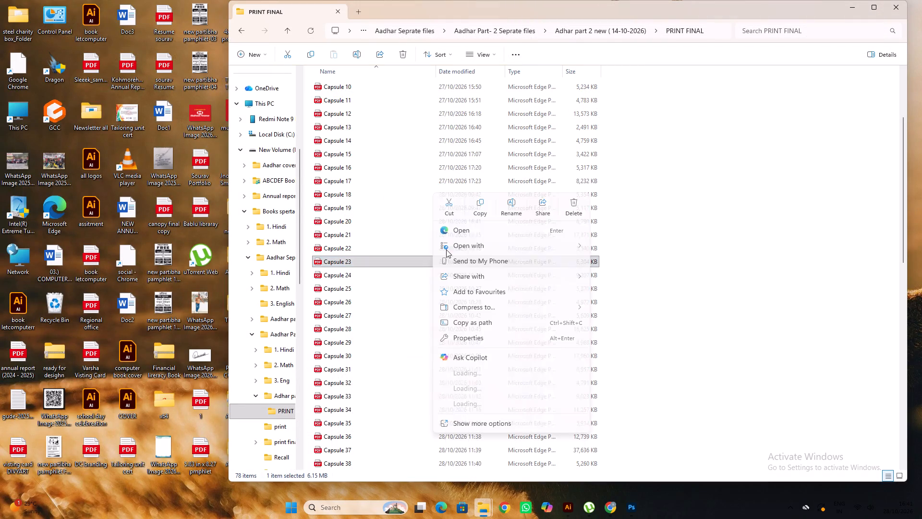